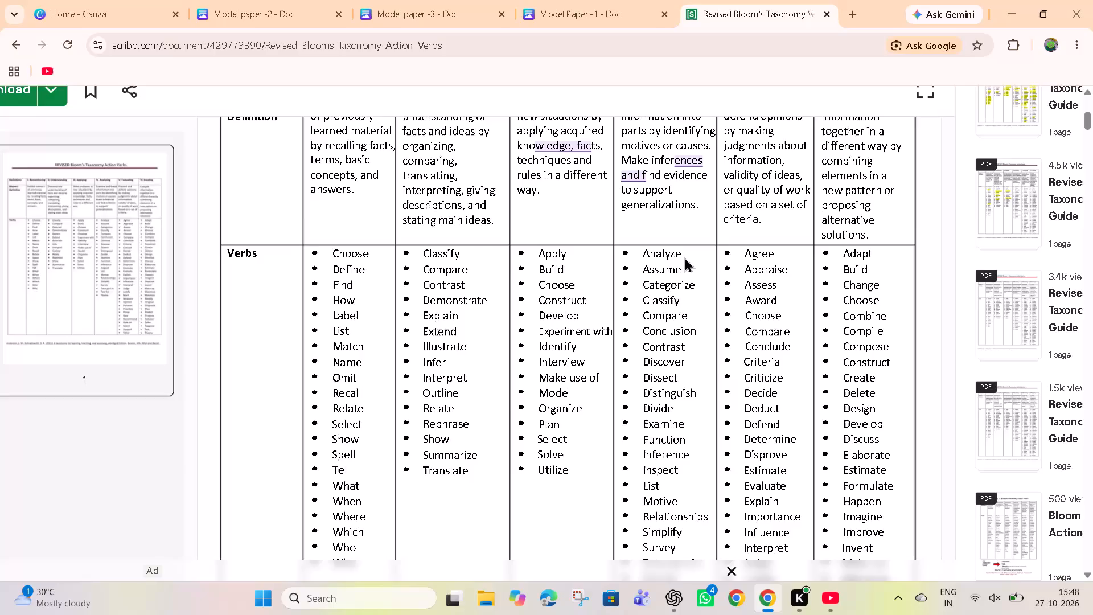
# Examine the Bloom's Taxonomy action verbs table, especially the verbs listed under Analyzing.
pyautogui.scroll(2, 684, 257)
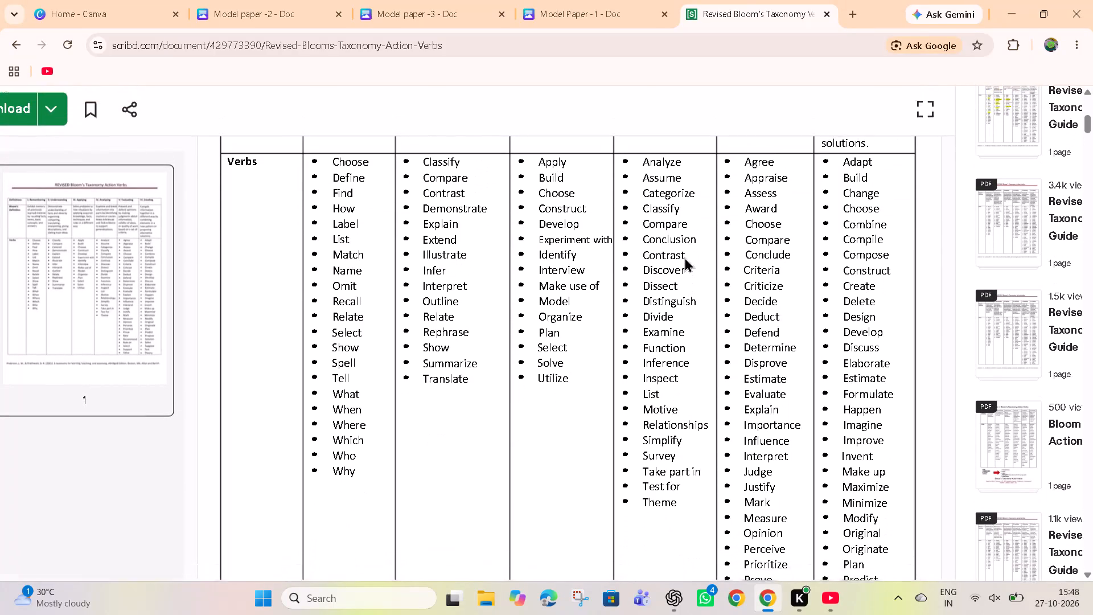
pyautogui.scroll(1, 684, 257)
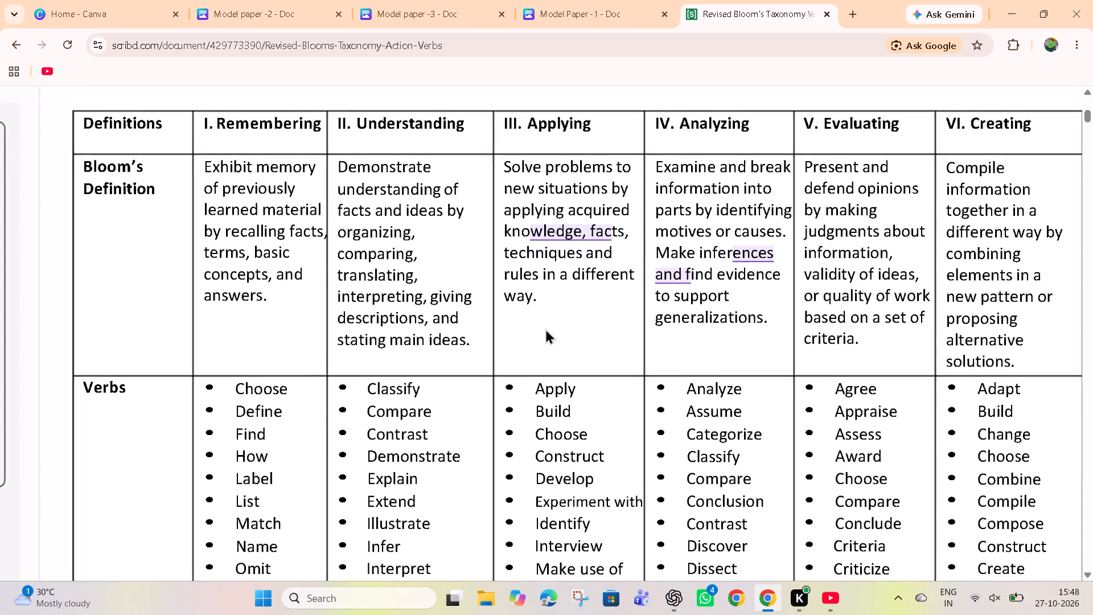
pyautogui.scroll(-1, 545, 329)
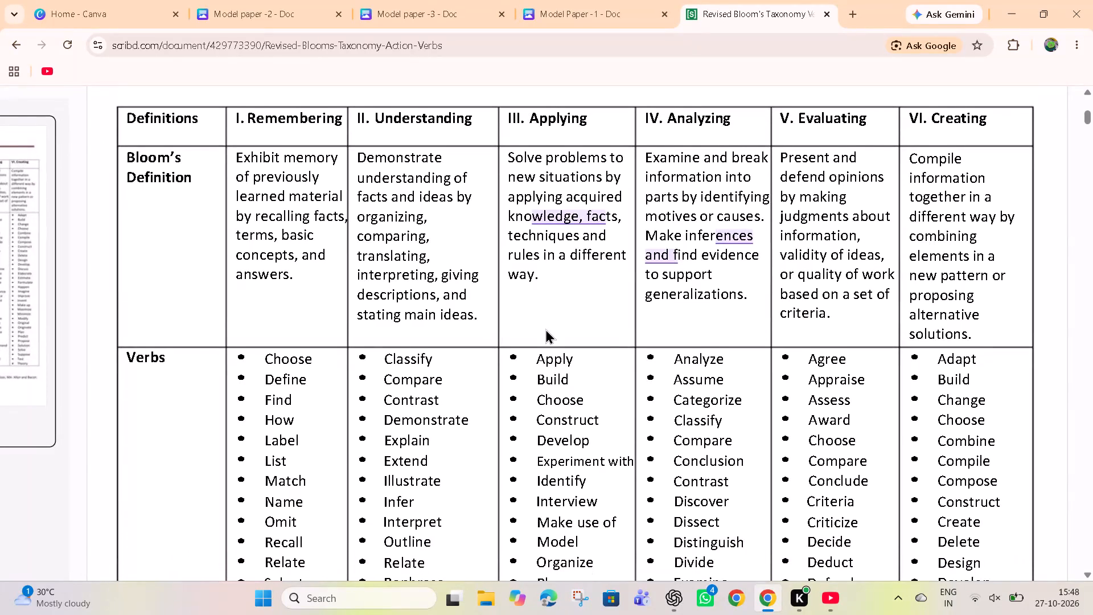
pyautogui.scroll(-1, 545, 329)
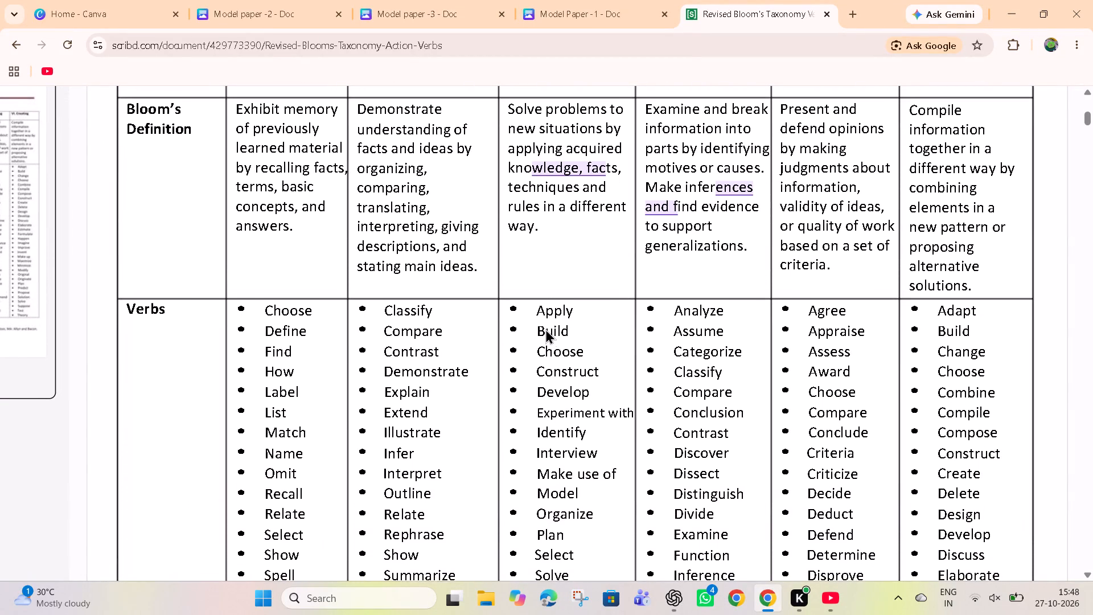
pyautogui.scroll(-1, 545, 329)
pyautogui.moveTo(673, 305); pyautogui.dragTo(682, 326)
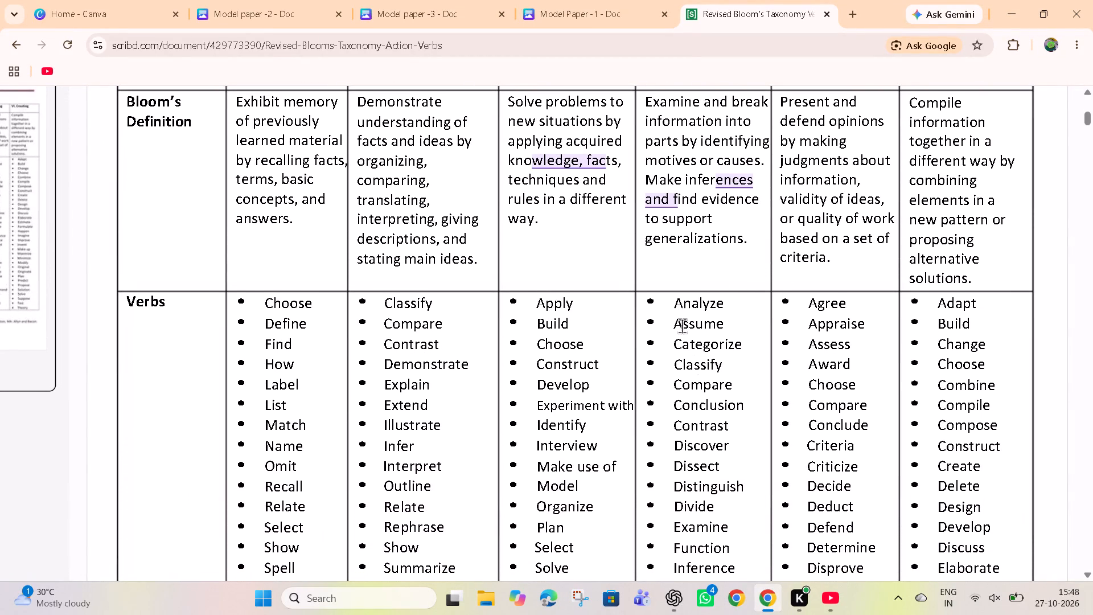
pyautogui.moveTo(682, 326); pyautogui.dragTo(713, 422)
pyautogui.click(691, 454)
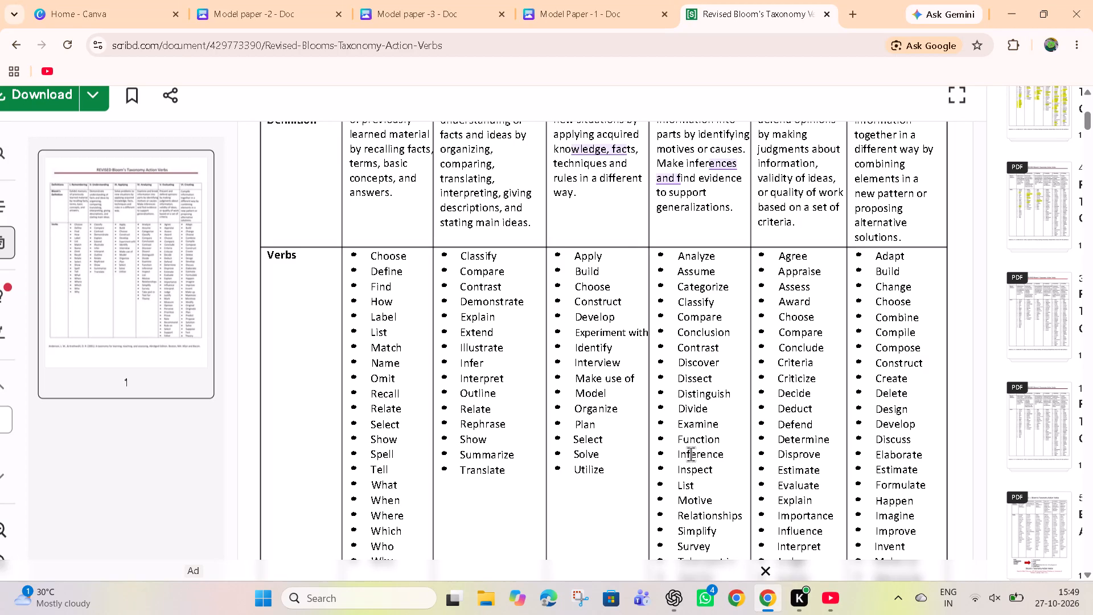
# Switch to the Model paper -2 document and dismiss the pending AI rewrite suggestion for question 10(b).
pyautogui.click(569, 0)
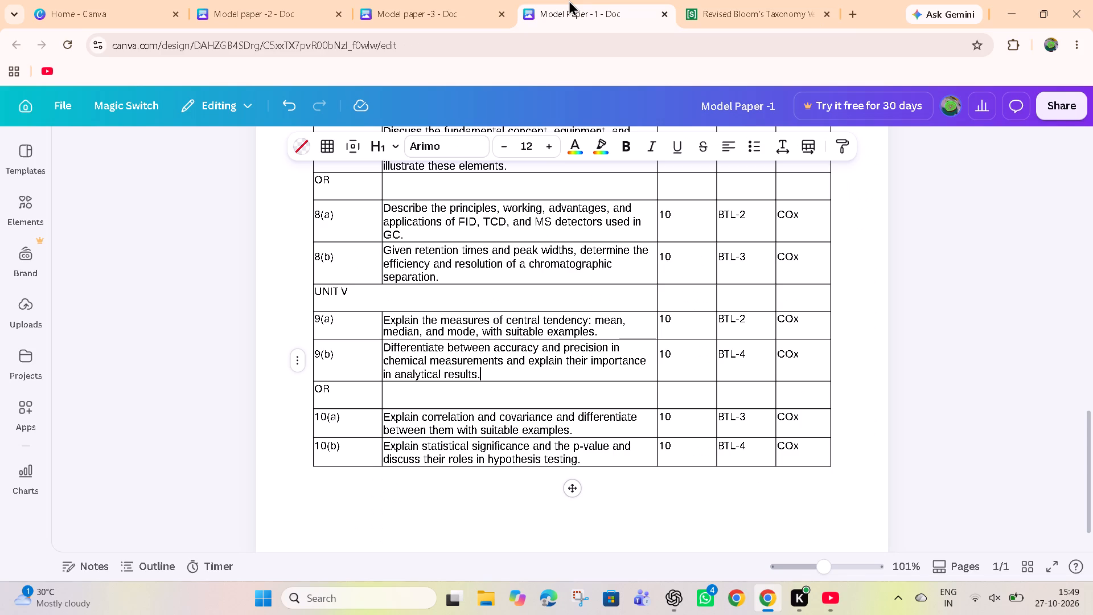
pyautogui.click(297, 0)
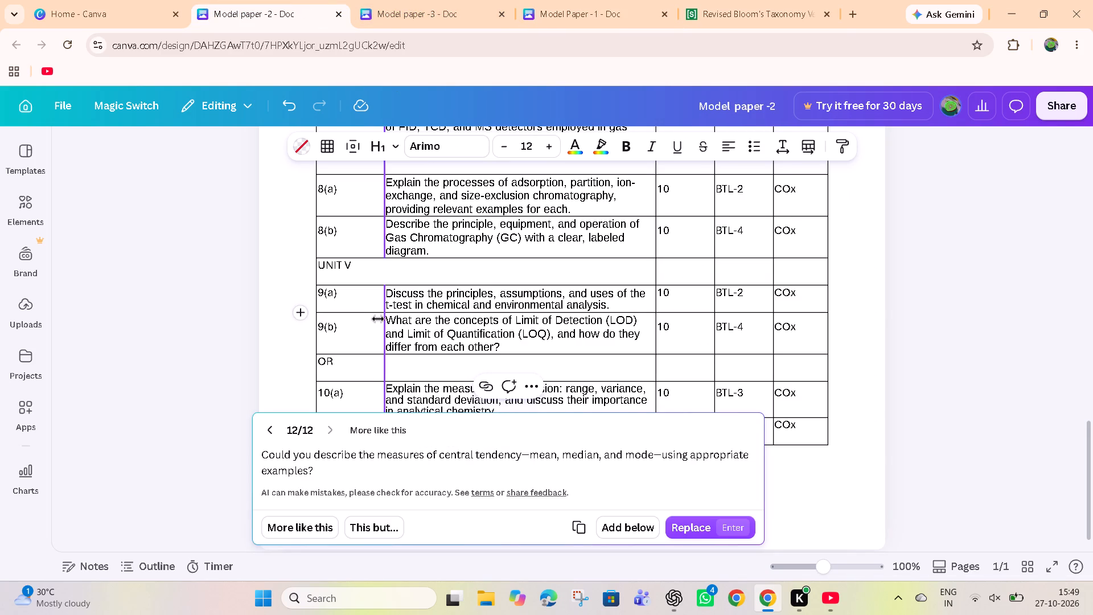
pyautogui.scroll(-2, 378, 319)
pyautogui.click(195, 380)
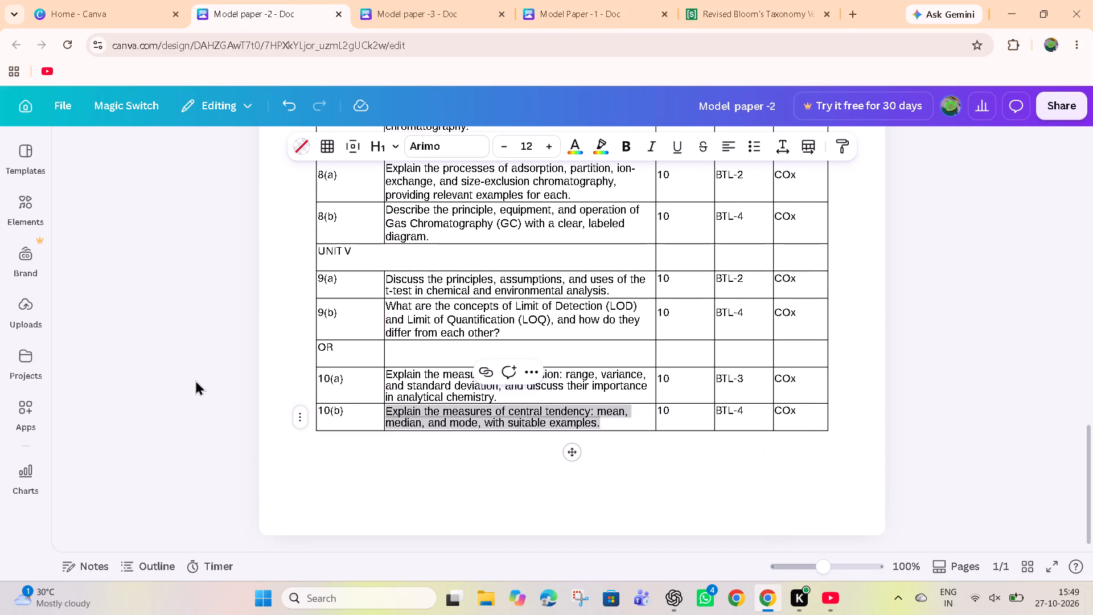
# Set the BTL level of question 10(b) in Model paper -2 to BTL-2.
pyautogui.click(430, 420)
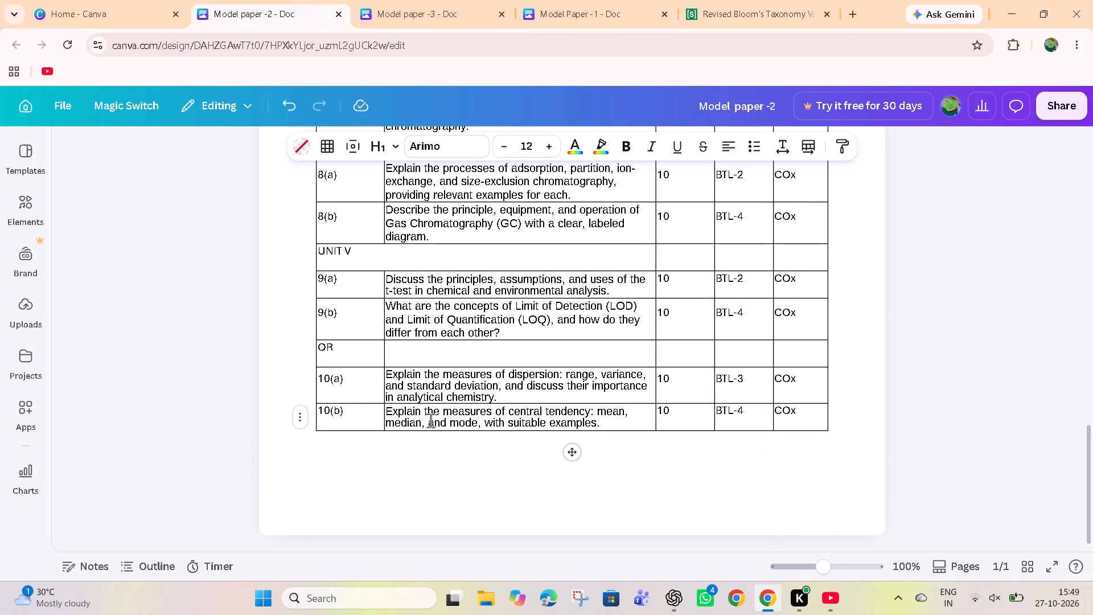
pyautogui.click(430, 420)
pyautogui.click(749, 407)
pyautogui.click(746, 411)
pyautogui.press('Left')
pyautogui.press('BackSpace')
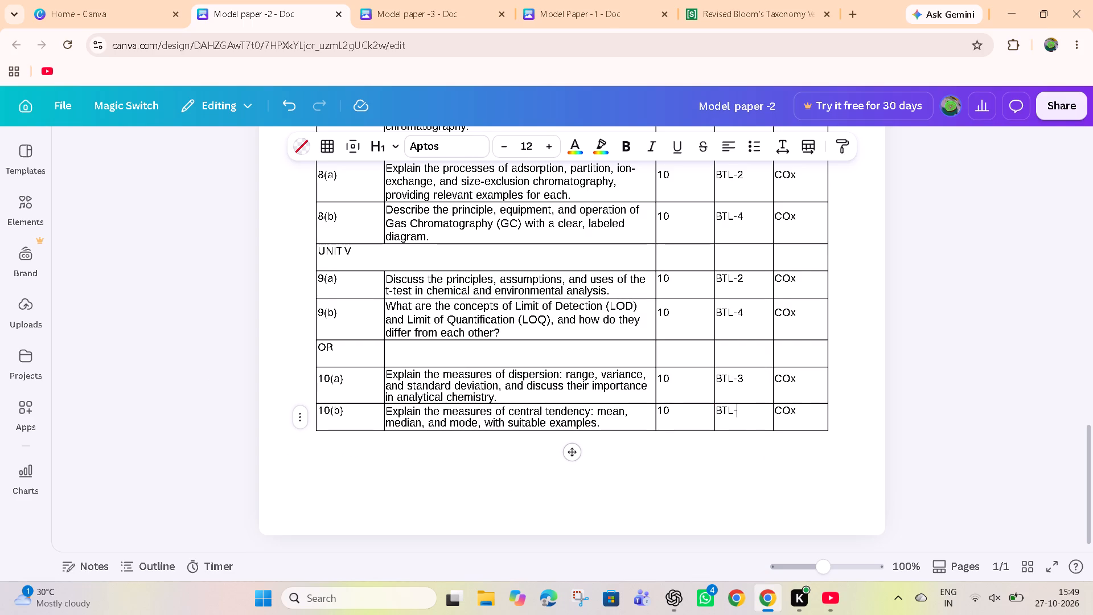
pyautogui.press('2')
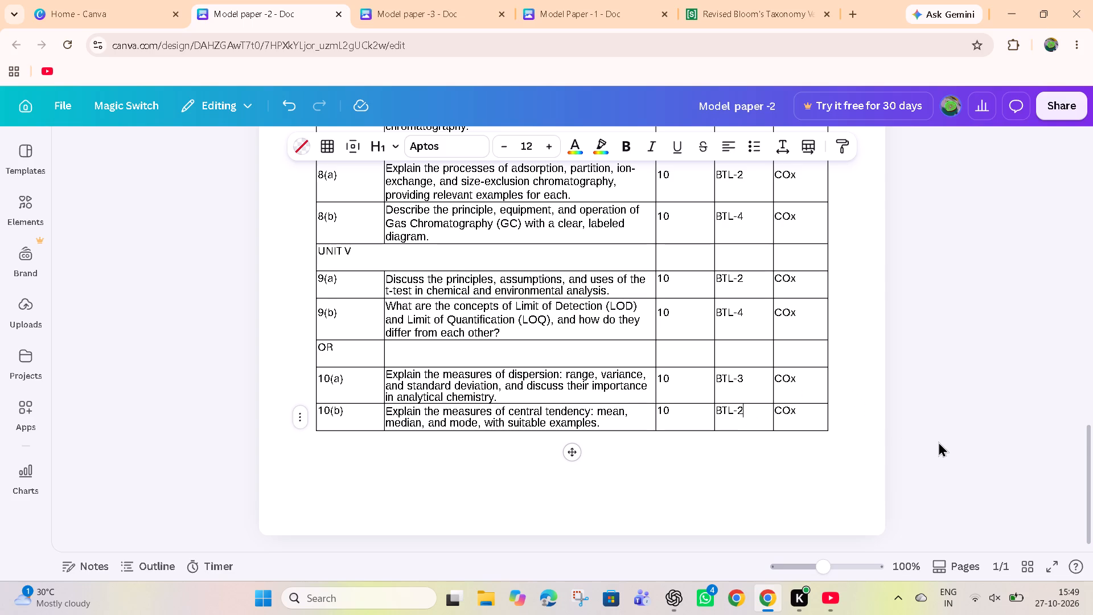
pyautogui.click(938, 441)
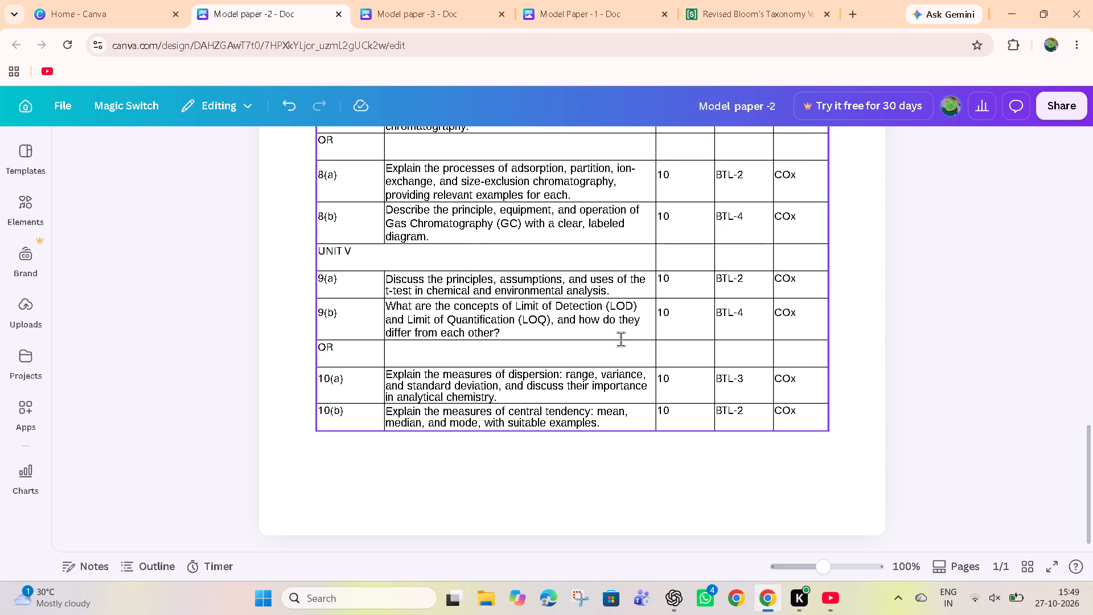
pyautogui.click(958, 434)
pyautogui.scroll(14, 499, 310)
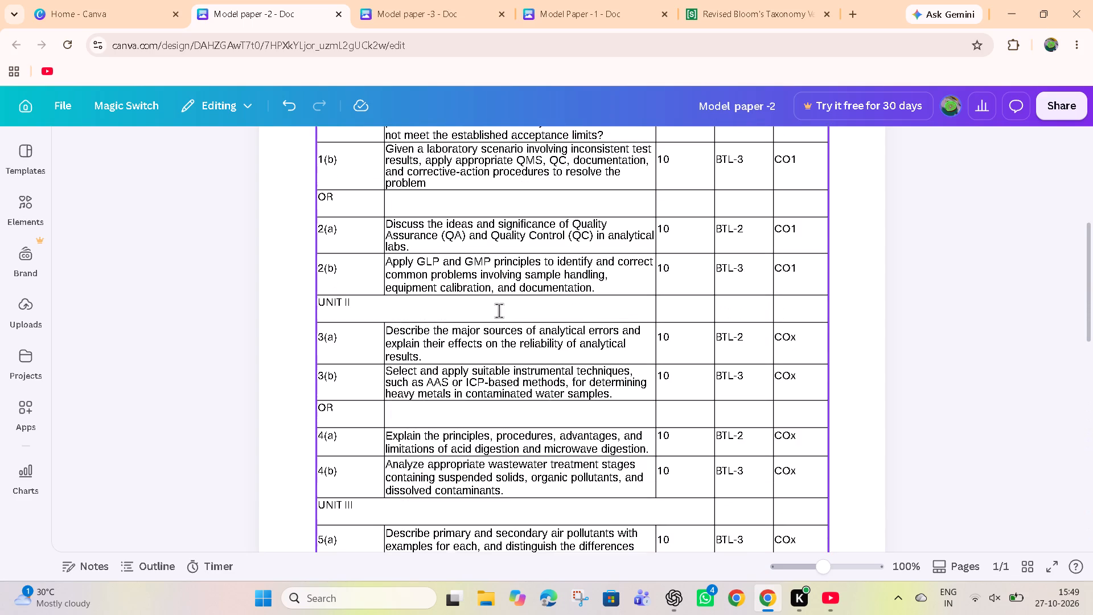
pyautogui.scroll(2, 499, 310)
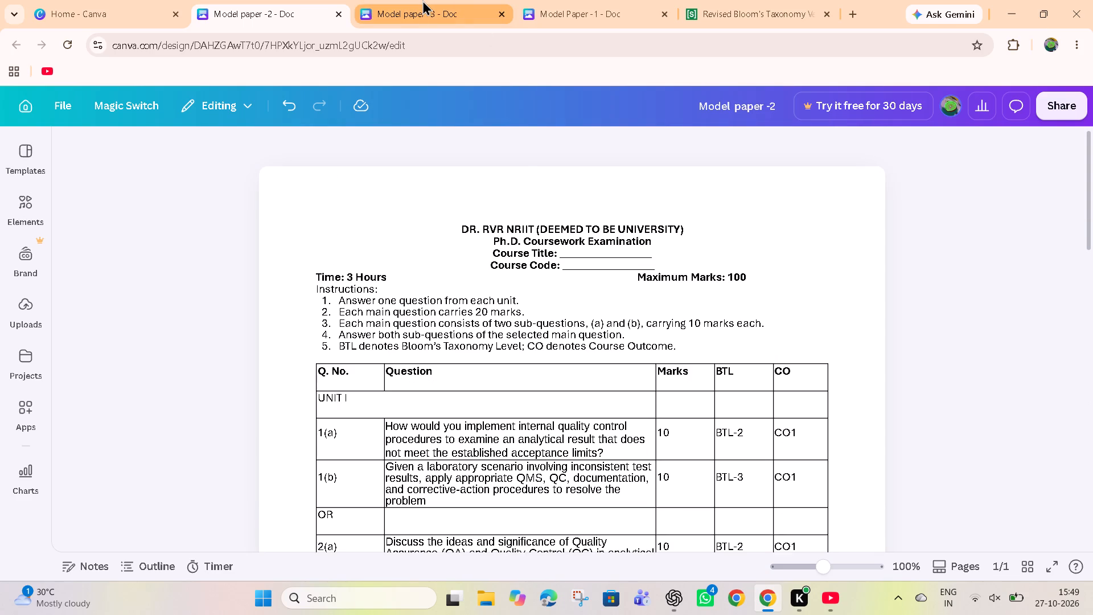
# In Model paper -3, select the text of question 9(b) about the F-test and open a custom Transform text prompt for it.
pyautogui.click(422, 0)
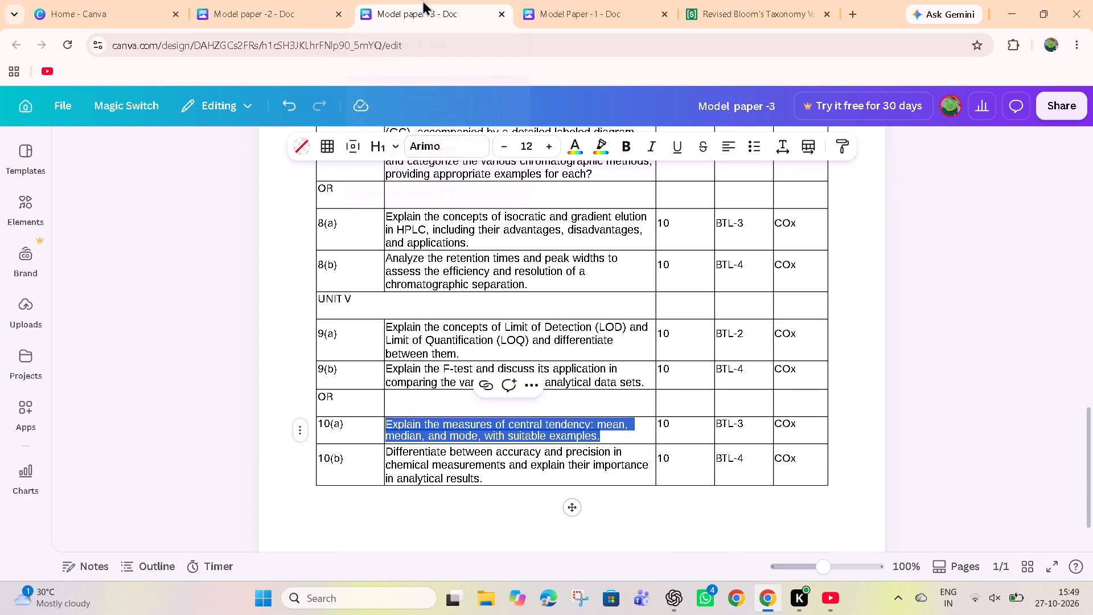
pyautogui.click(529, 424)
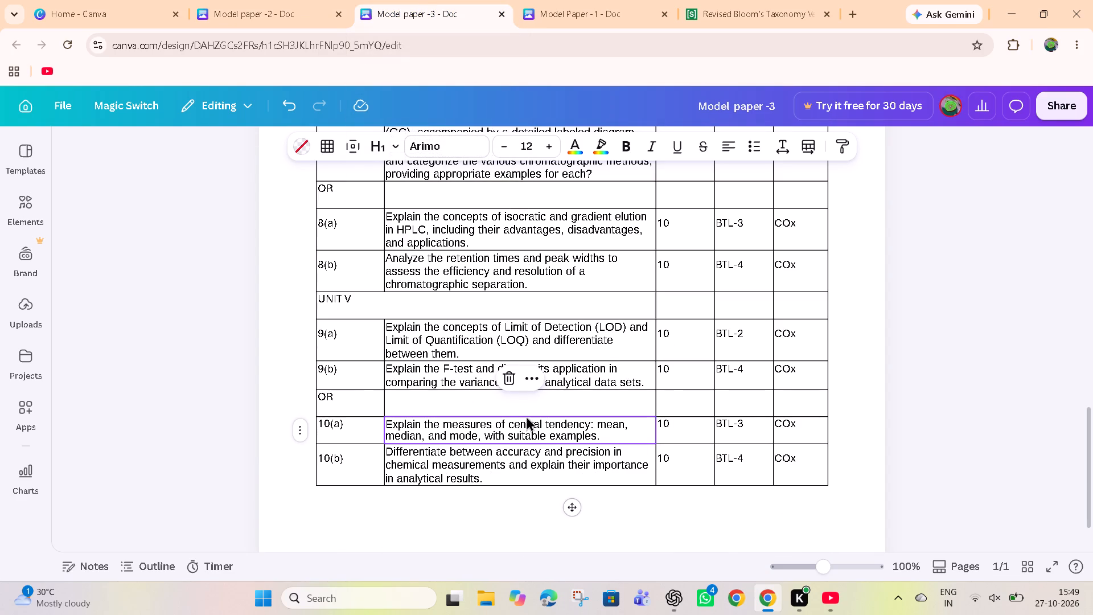
pyautogui.click(432, 350)
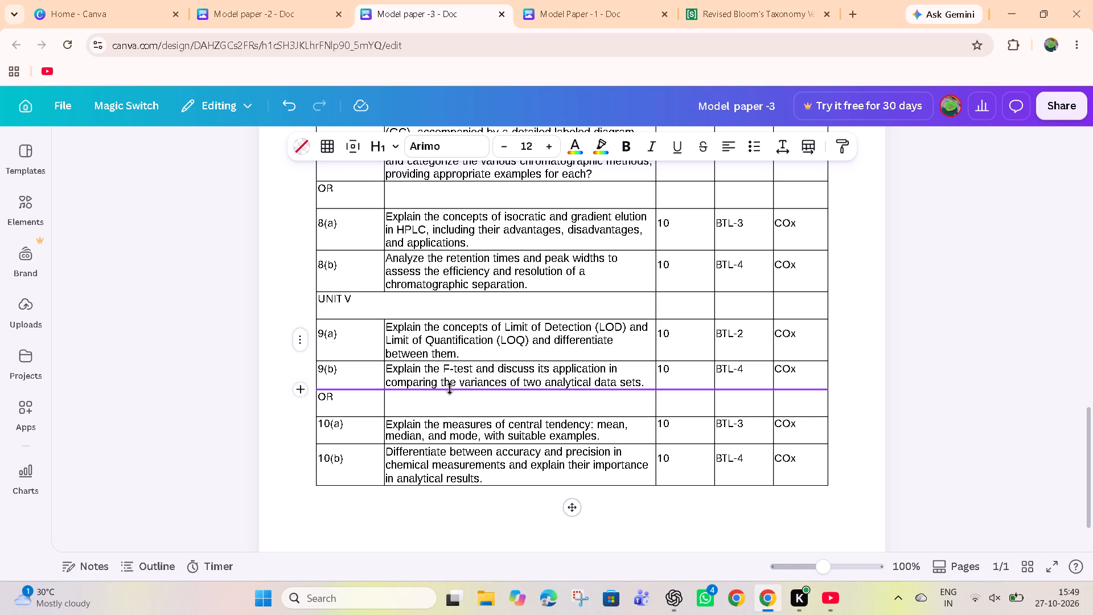
pyautogui.click(435, 374)
pyautogui.hotkey('ctrl', 'a')
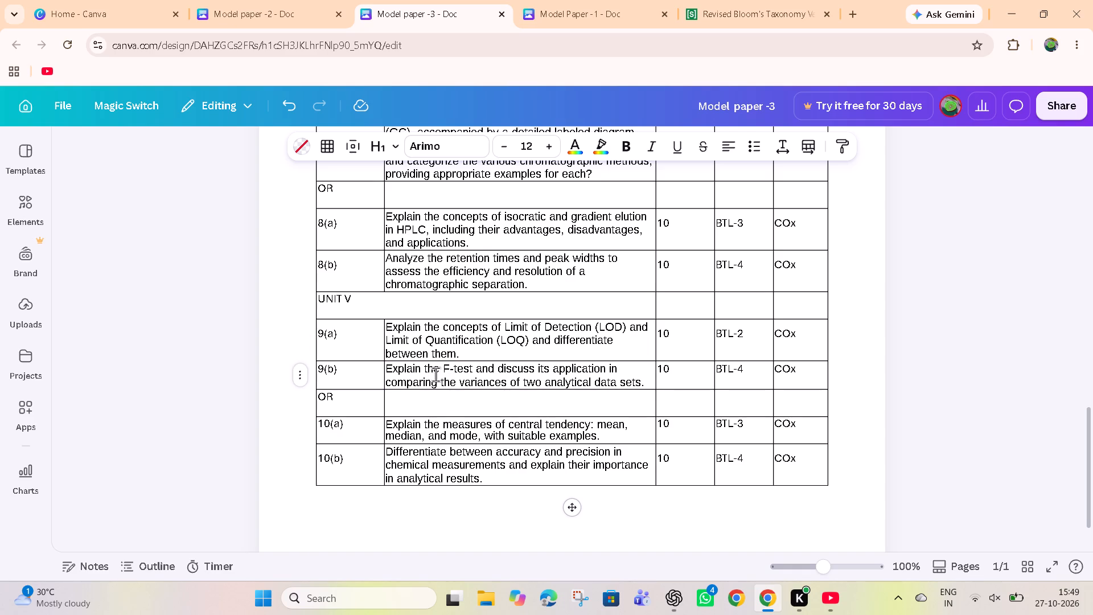
pyautogui.click(533, 320)
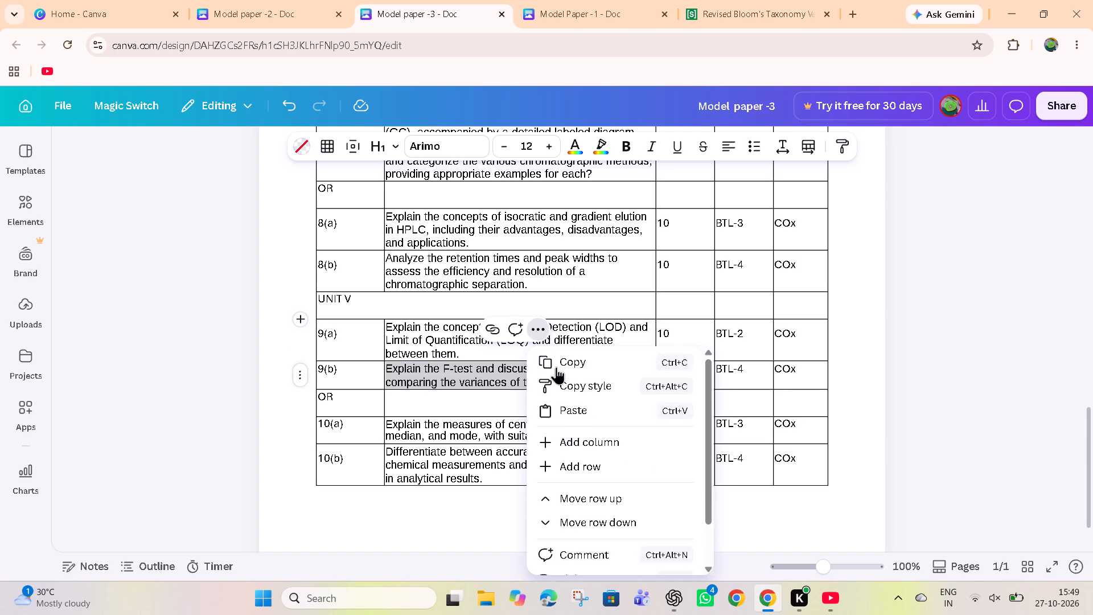
pyautogui.scroll(-2, 584, 515)
pyautogui.click(577, 565)
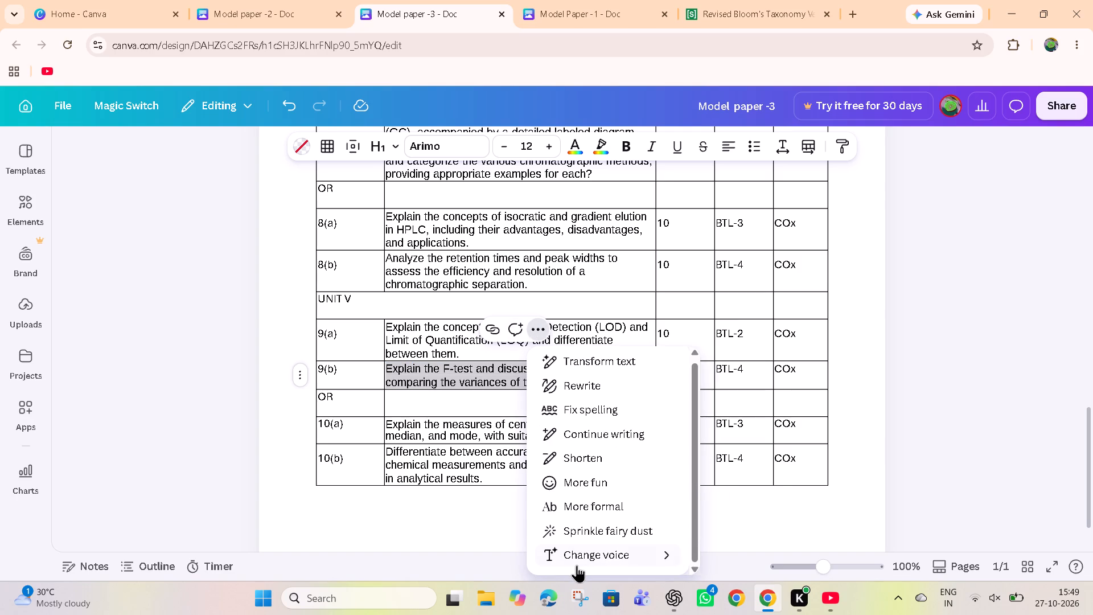
pyautogui.click(577, 363)
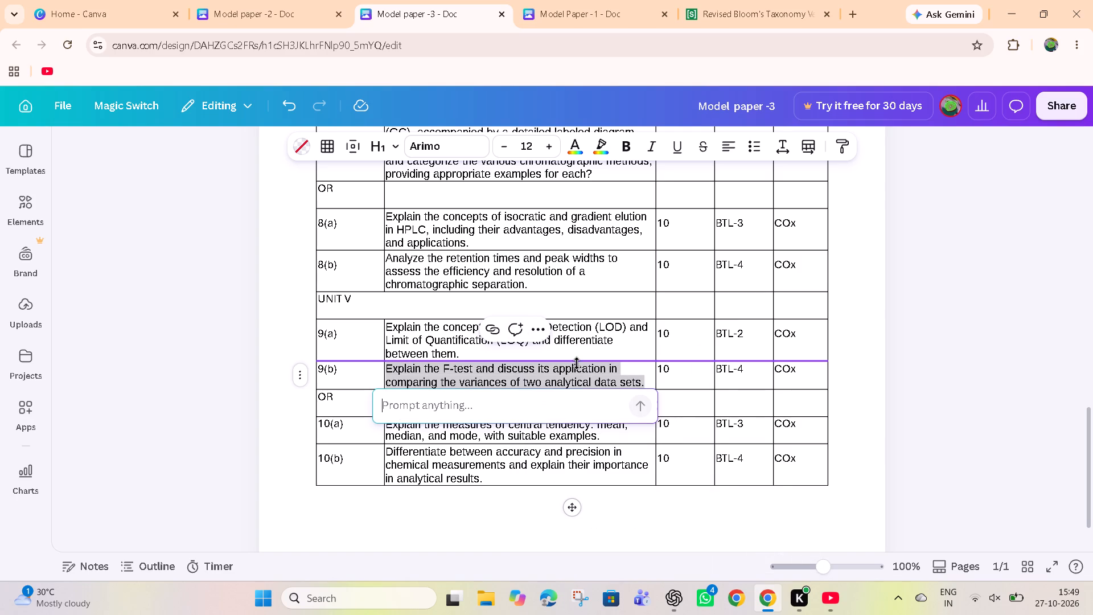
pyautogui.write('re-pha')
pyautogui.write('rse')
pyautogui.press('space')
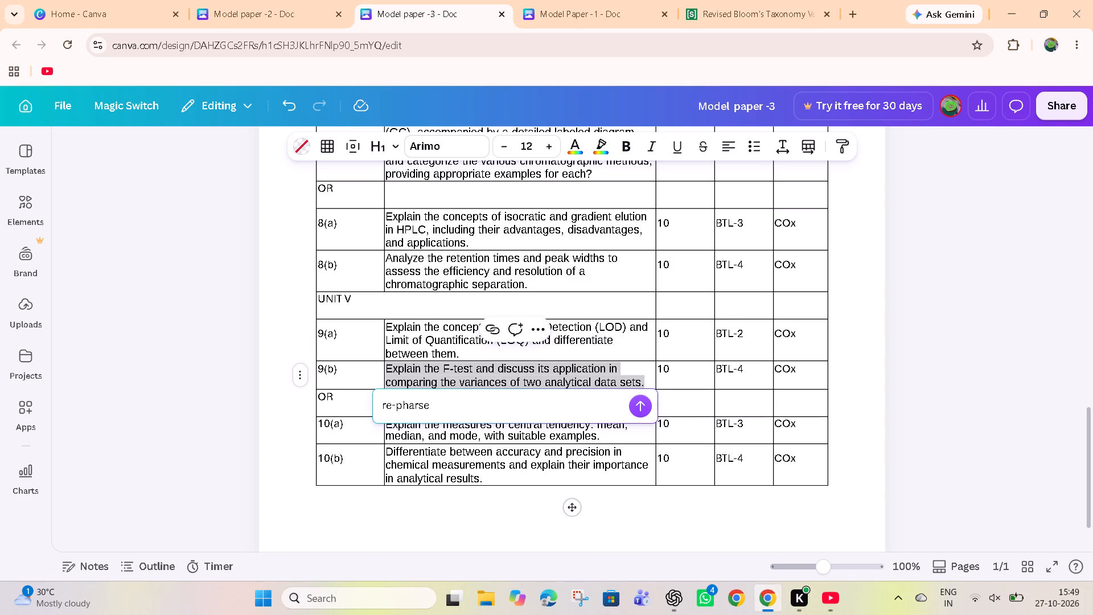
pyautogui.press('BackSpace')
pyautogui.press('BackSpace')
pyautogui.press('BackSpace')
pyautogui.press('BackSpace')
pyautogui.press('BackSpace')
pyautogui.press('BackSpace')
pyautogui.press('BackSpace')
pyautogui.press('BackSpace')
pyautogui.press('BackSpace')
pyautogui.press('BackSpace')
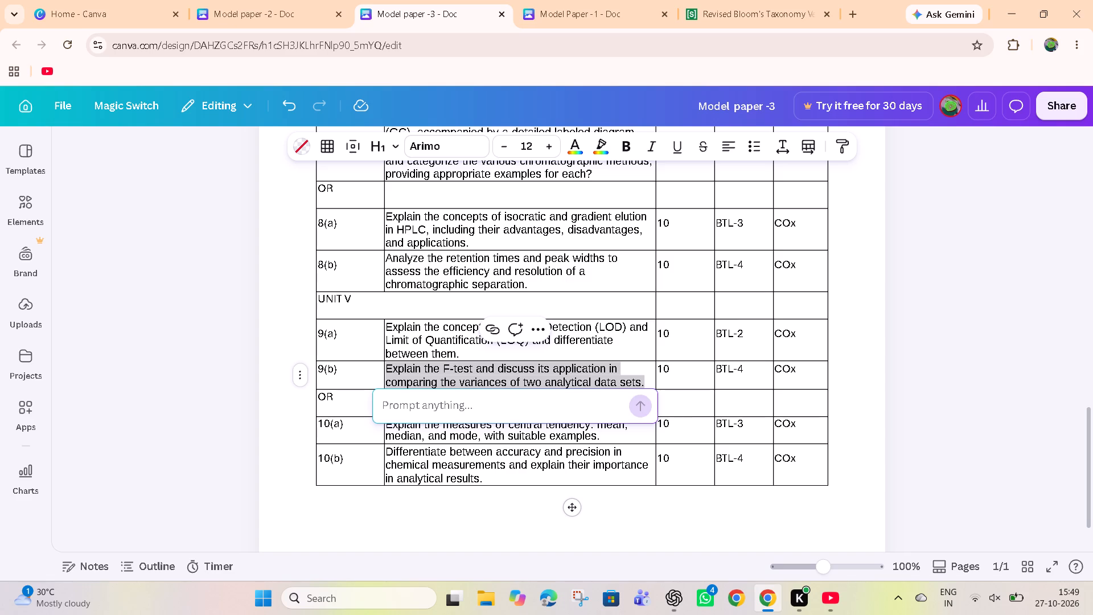
# Submit the AI prompt "re-pharse question in btl-4" and replace the question 9(b) text with the generated wording.
pyautogui.hotkey('ctrl', 'v')
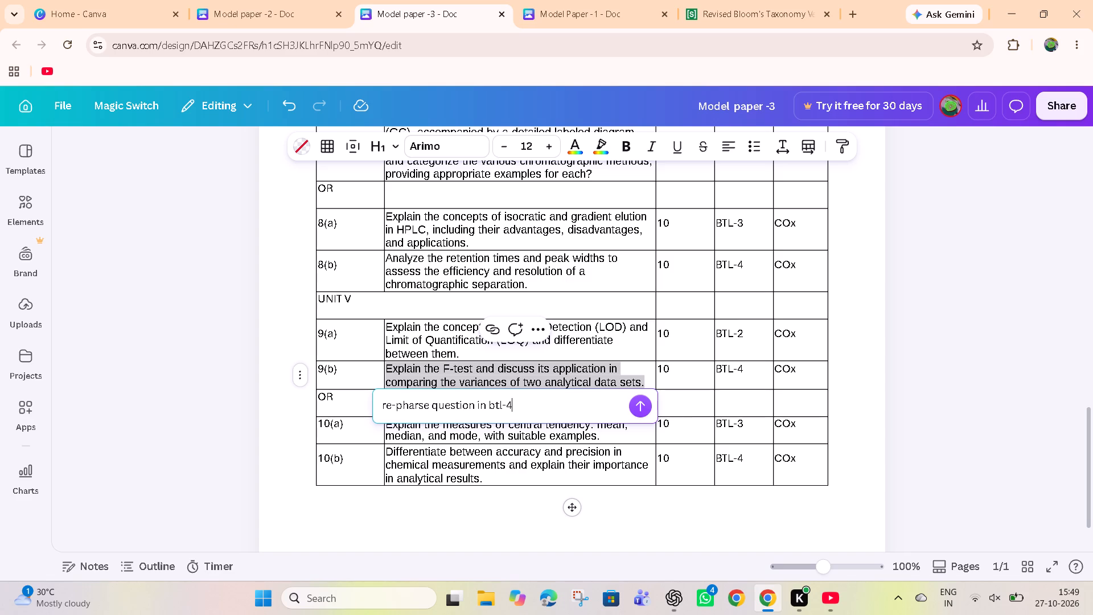
pyautogui.press('Return')
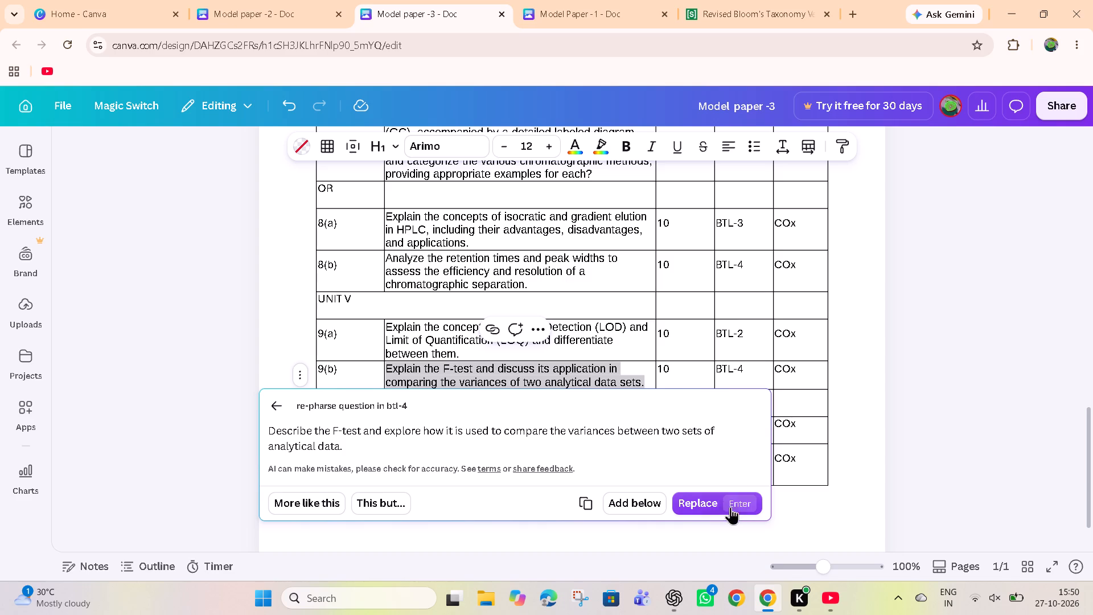
pyautogui.click(710, 502)
pyautogui.click(556, 377)
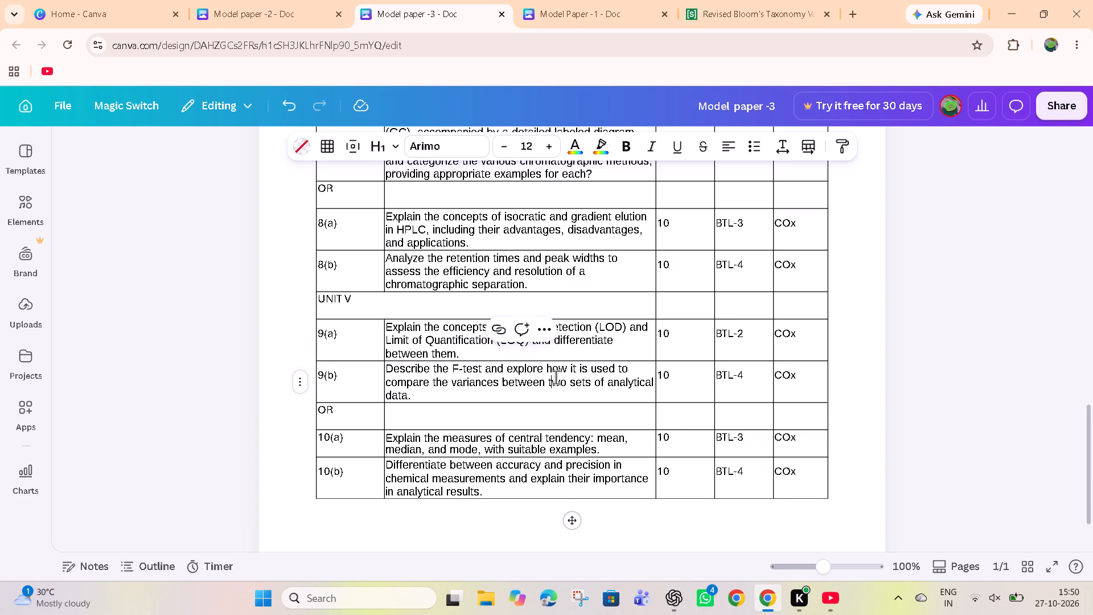
pyautogui.scroll(-1, 458, 439)
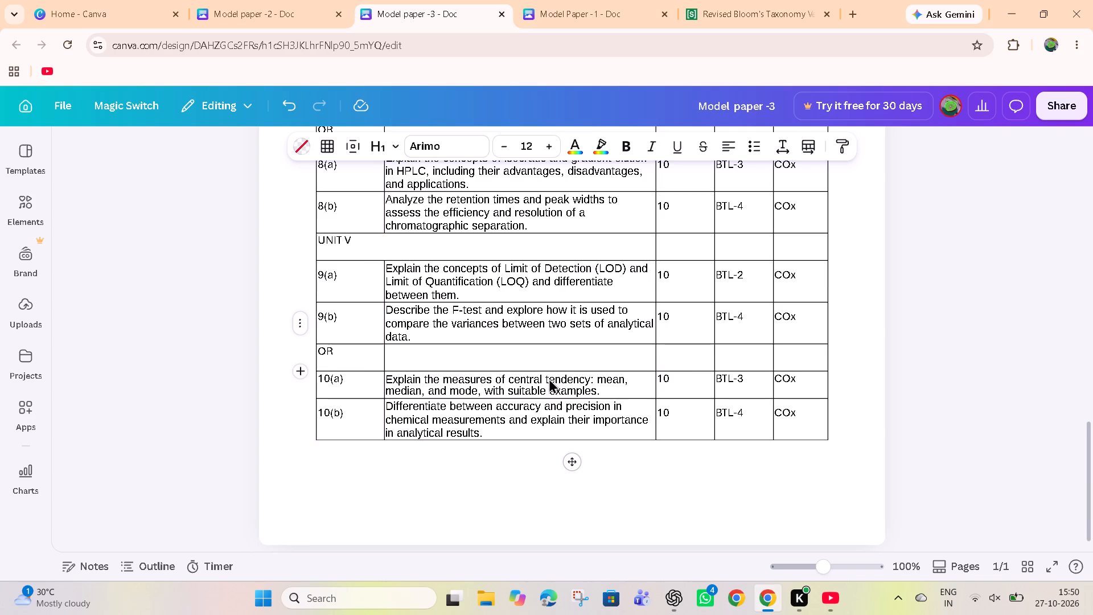
pyautogui.click(589, 378)
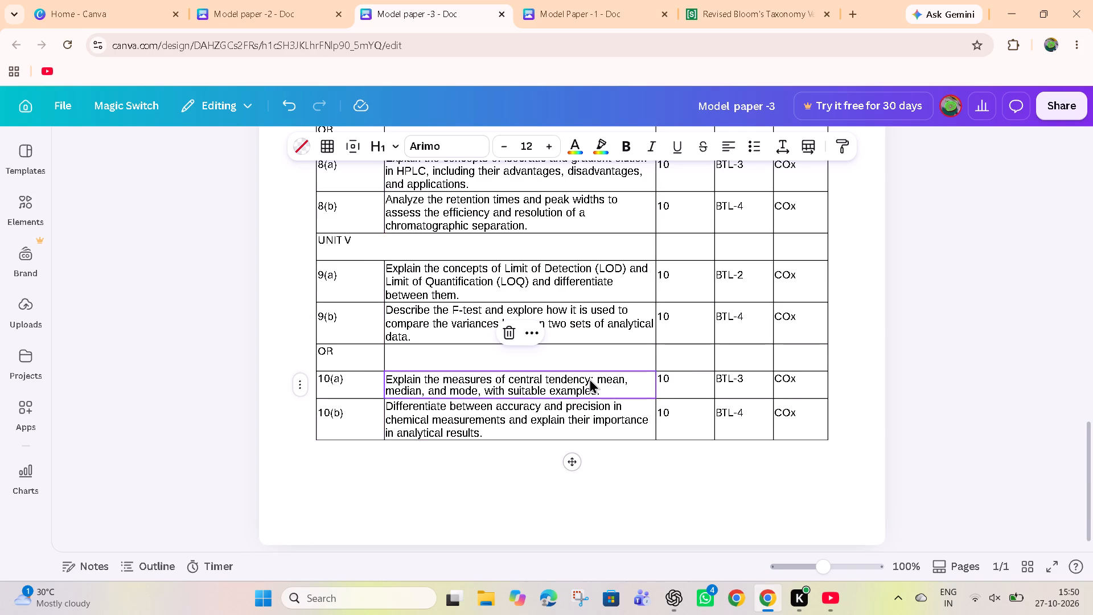
pyautogui.doubleClick(589, 378)
pyautogui.hotkey('ctrl', 'a')
pyautogui.click(609, 378)
pyautogui.click(609, 378)
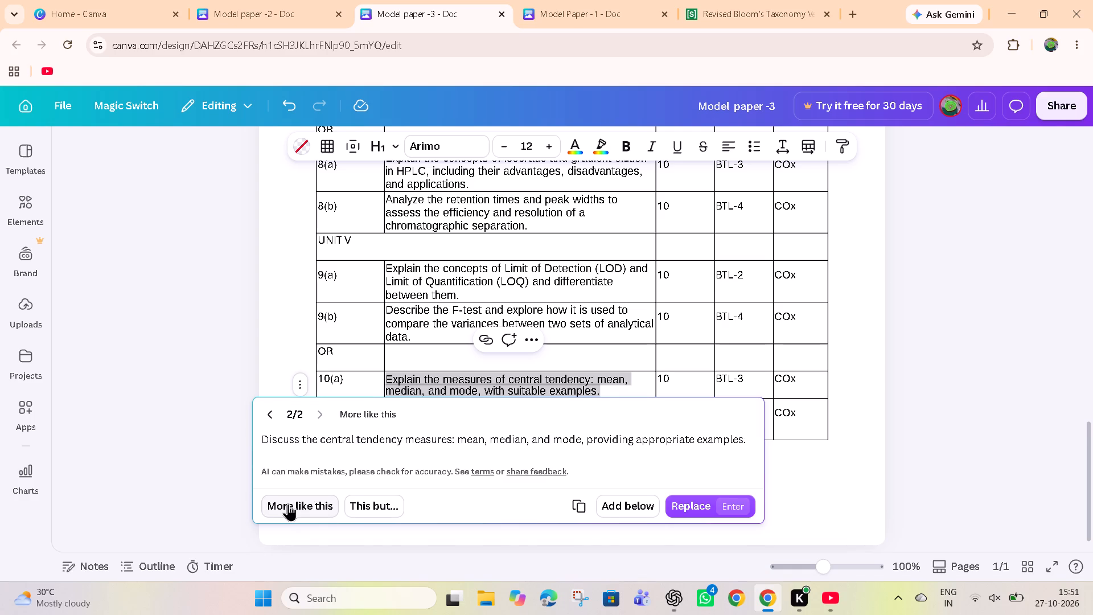
pyautogui.click(288, 503)
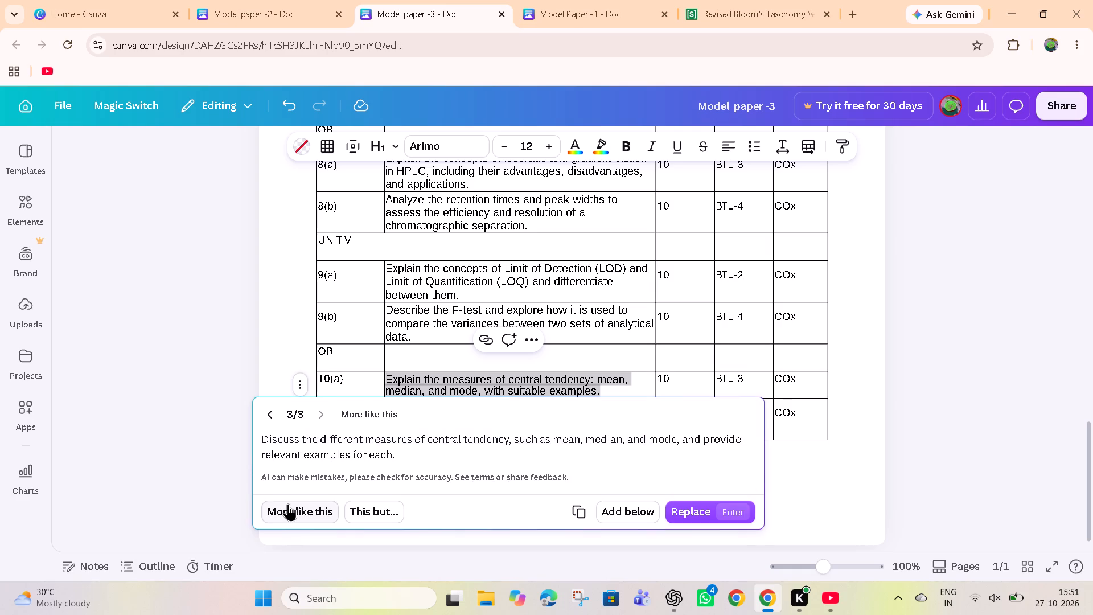
pyautogui.click(288, 503)
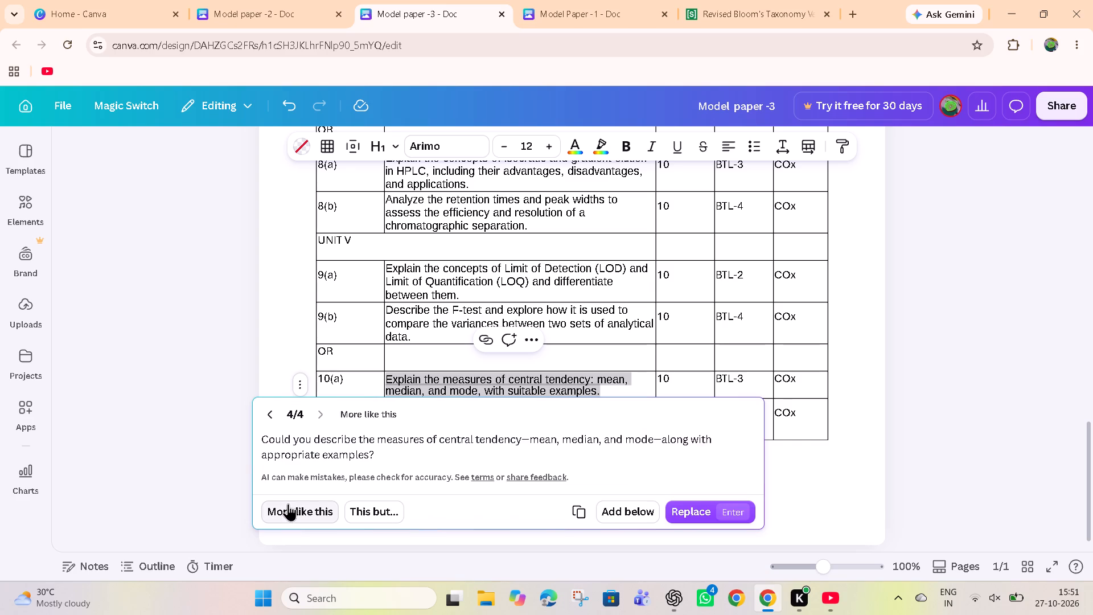
pyautogui.click(288, 503)
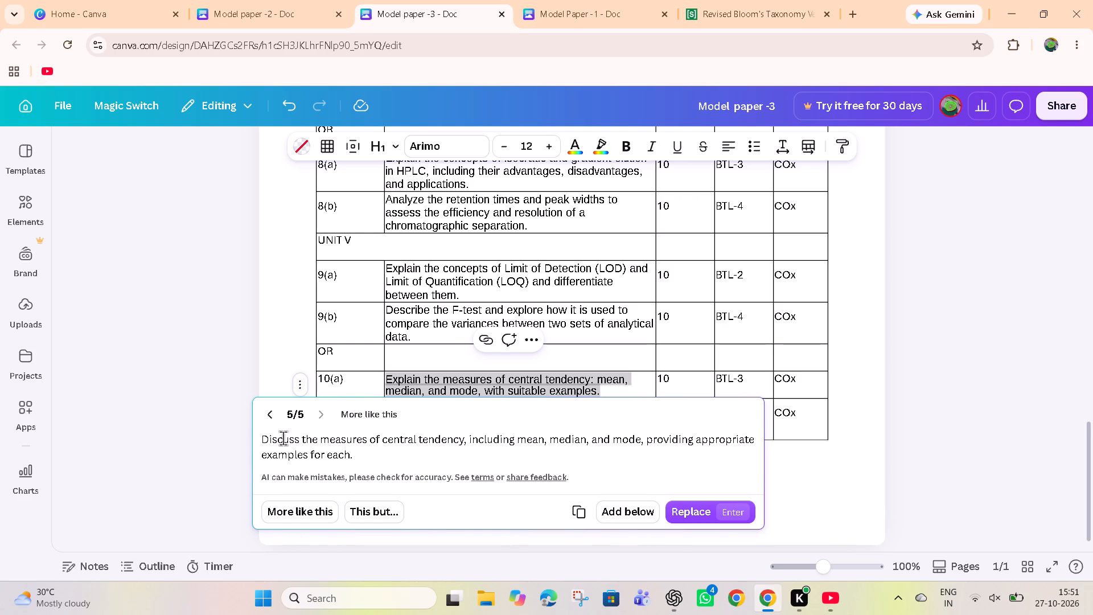
pyautogui.click(270, 418)
pyautogui.click(270, 418)
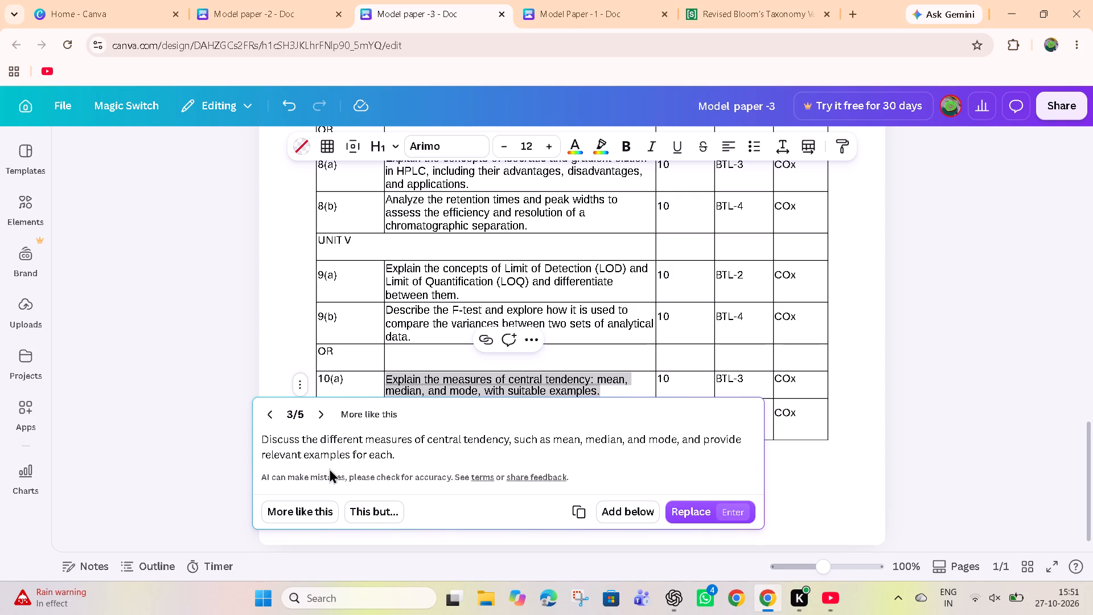
pyautogui.click(679, 515)
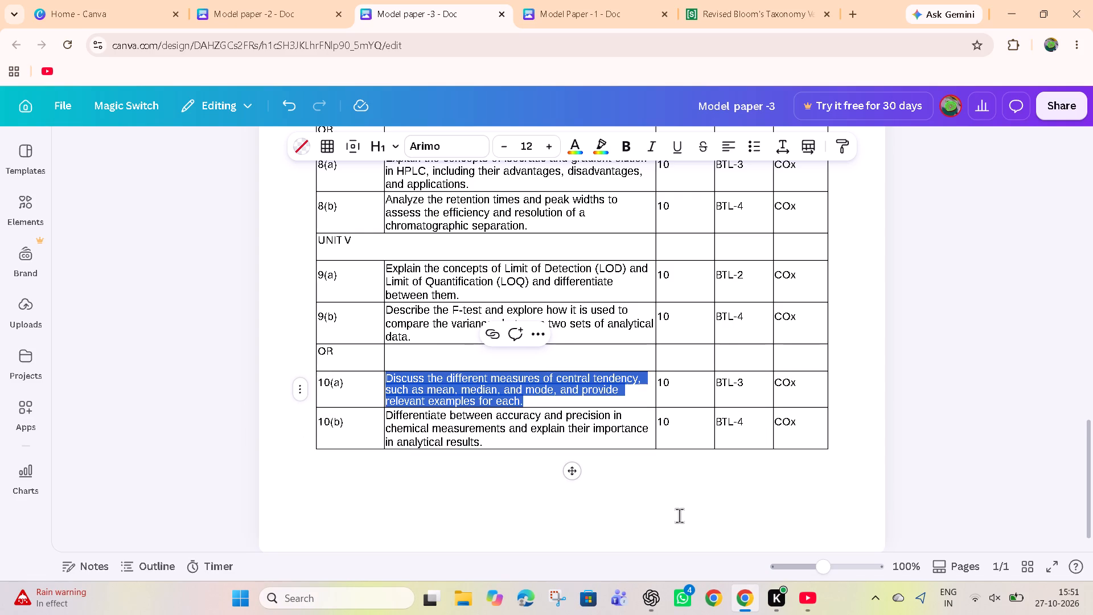
pyautogui.click(486, 401)
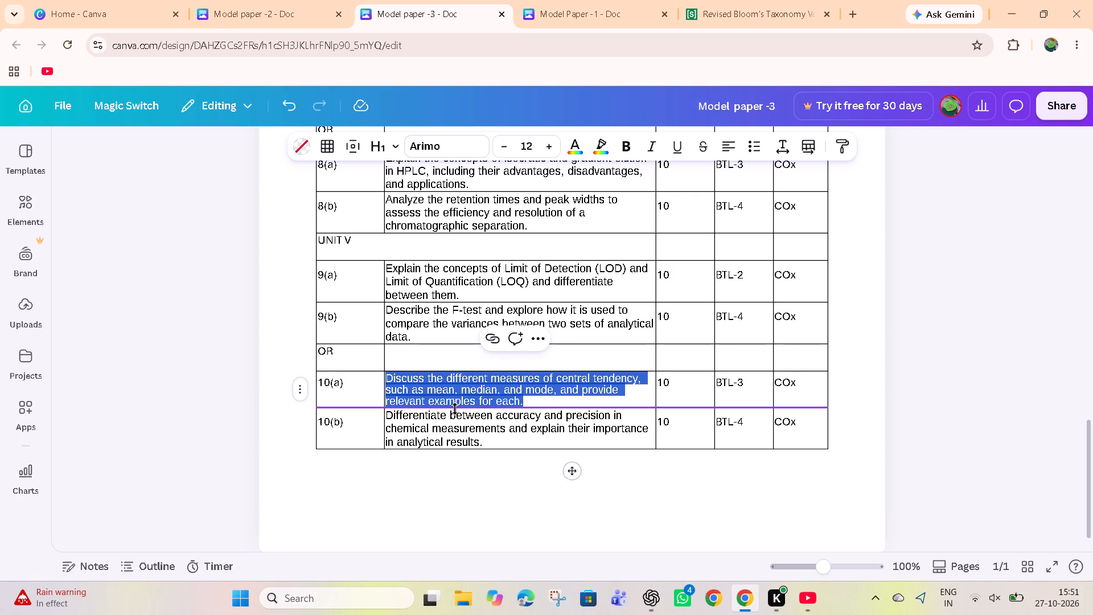
pyautogui.click(455, 409)
pyautogui.click(428, 511)
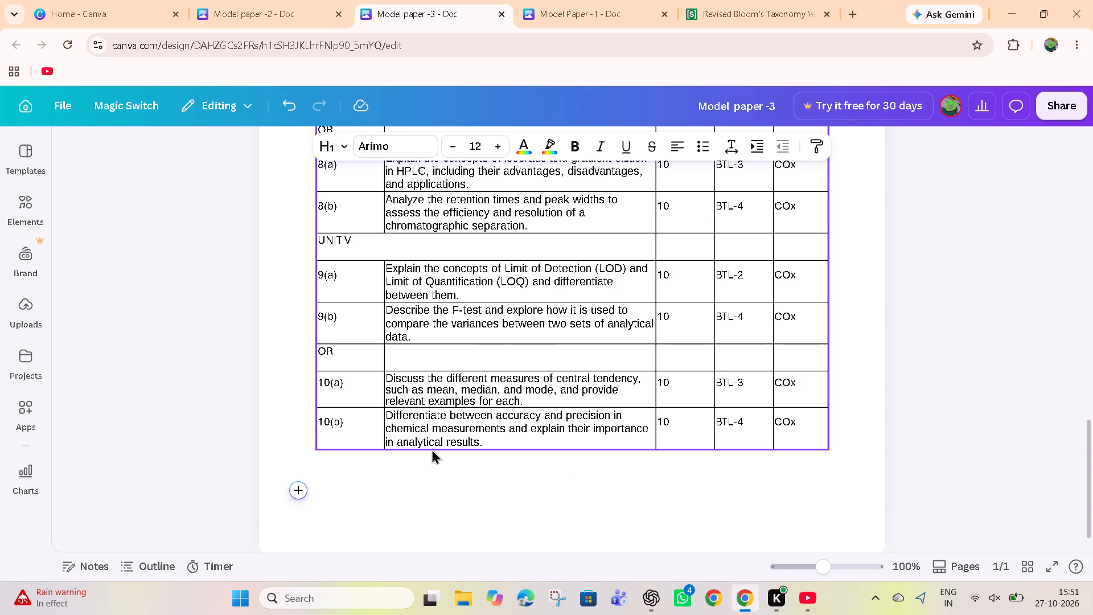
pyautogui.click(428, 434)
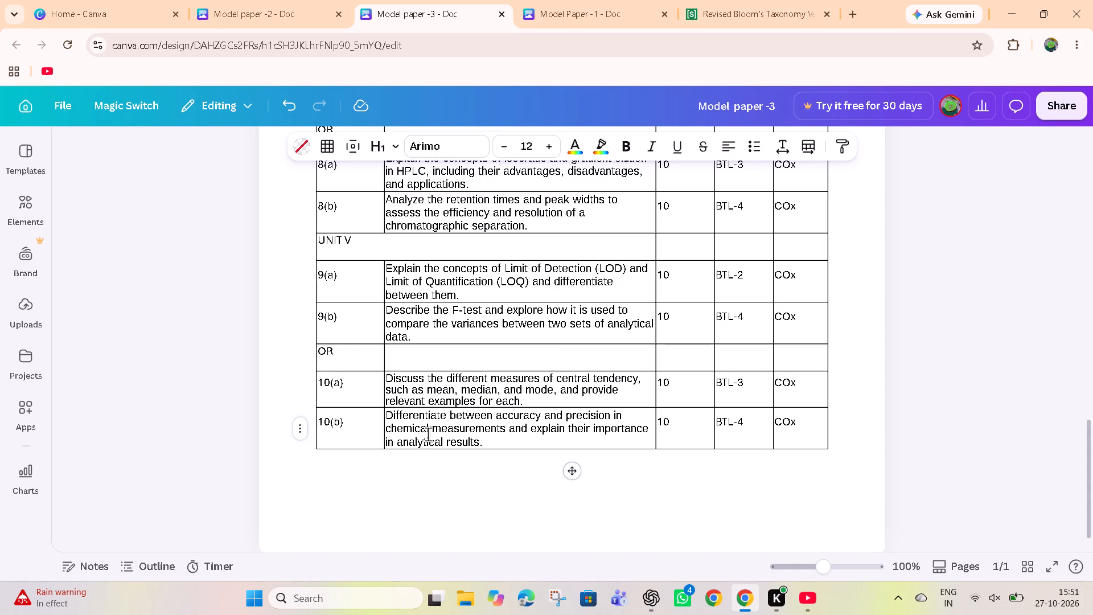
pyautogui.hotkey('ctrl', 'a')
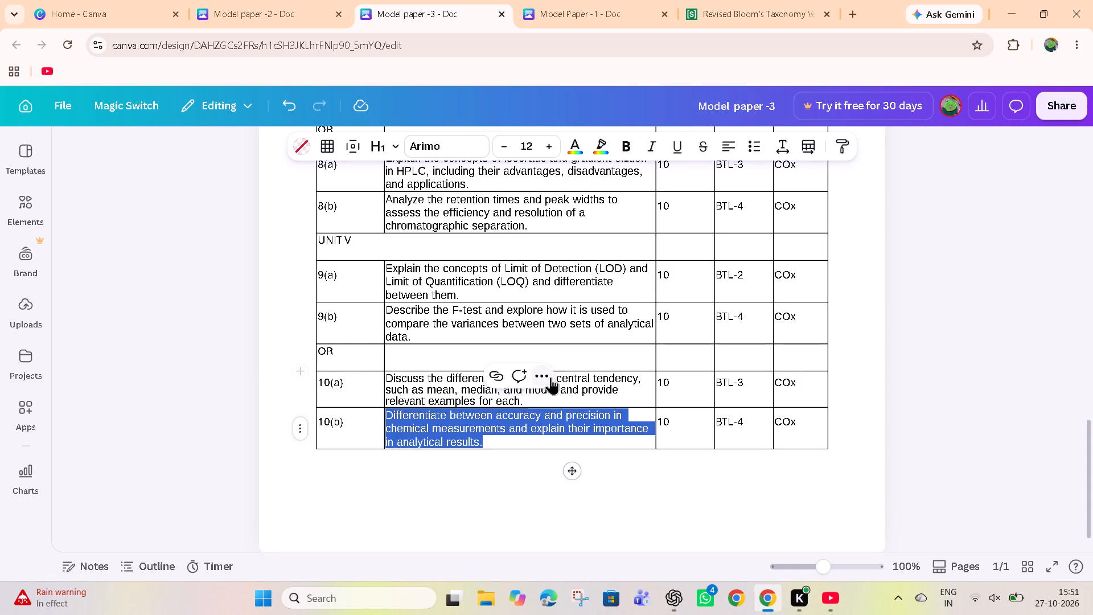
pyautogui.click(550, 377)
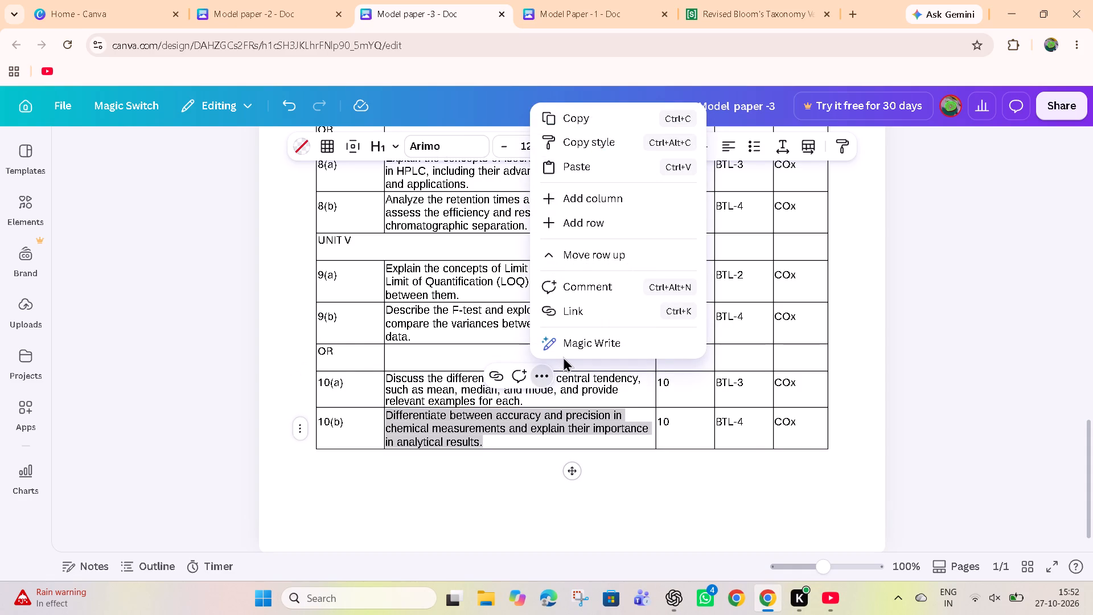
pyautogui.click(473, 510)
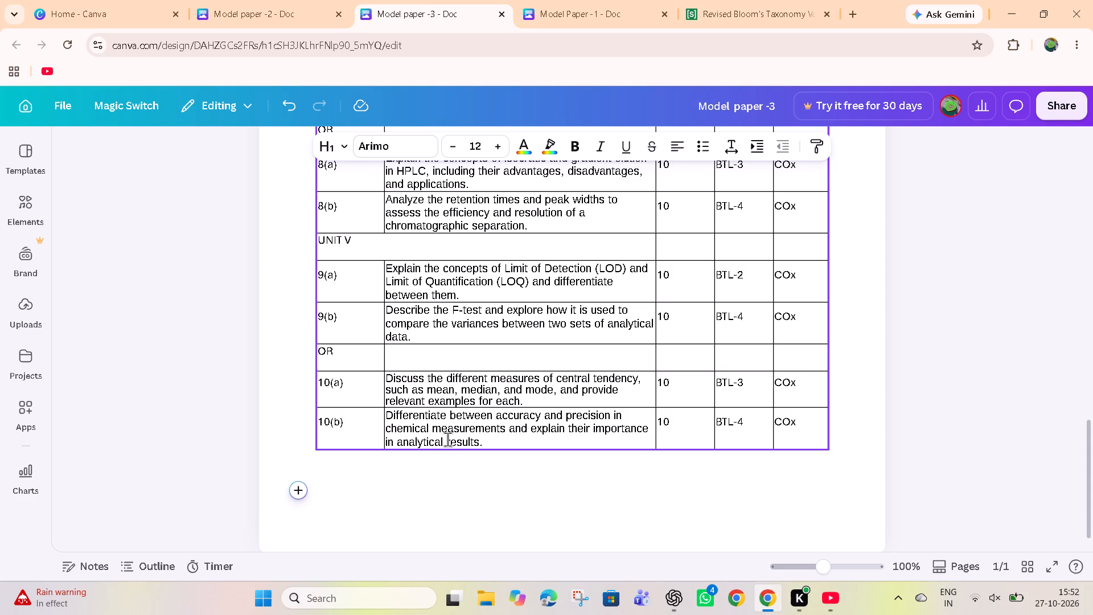
# Check the action verbs for each level in the Revised Bloom's Taxonomy document and return to Model paper -3.
pyautogui.click(710, 17)
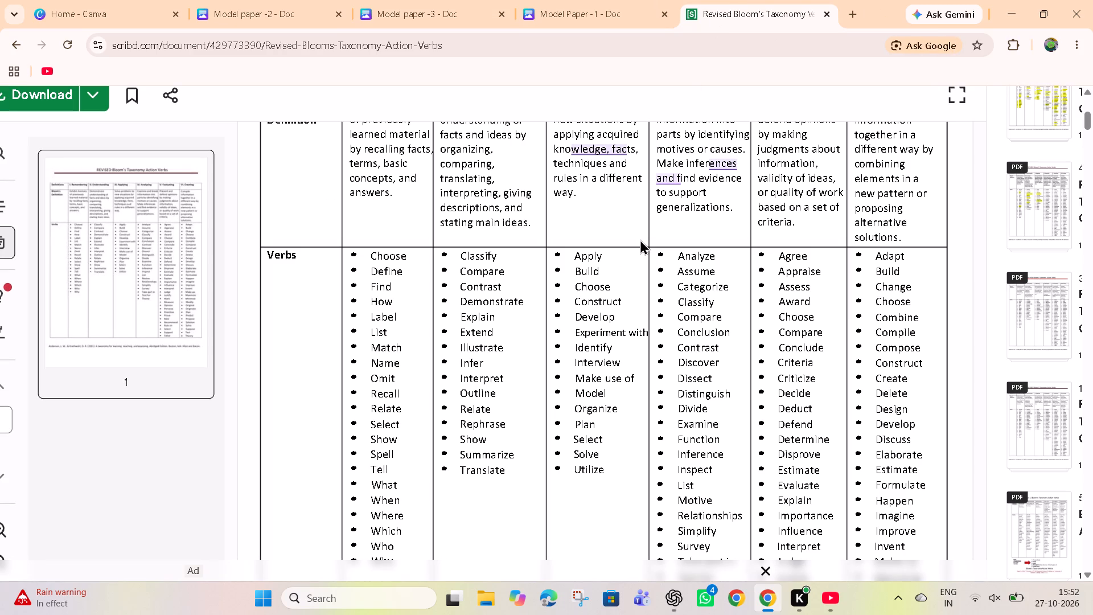
pyautogui.scroll(-1, 668, 364)
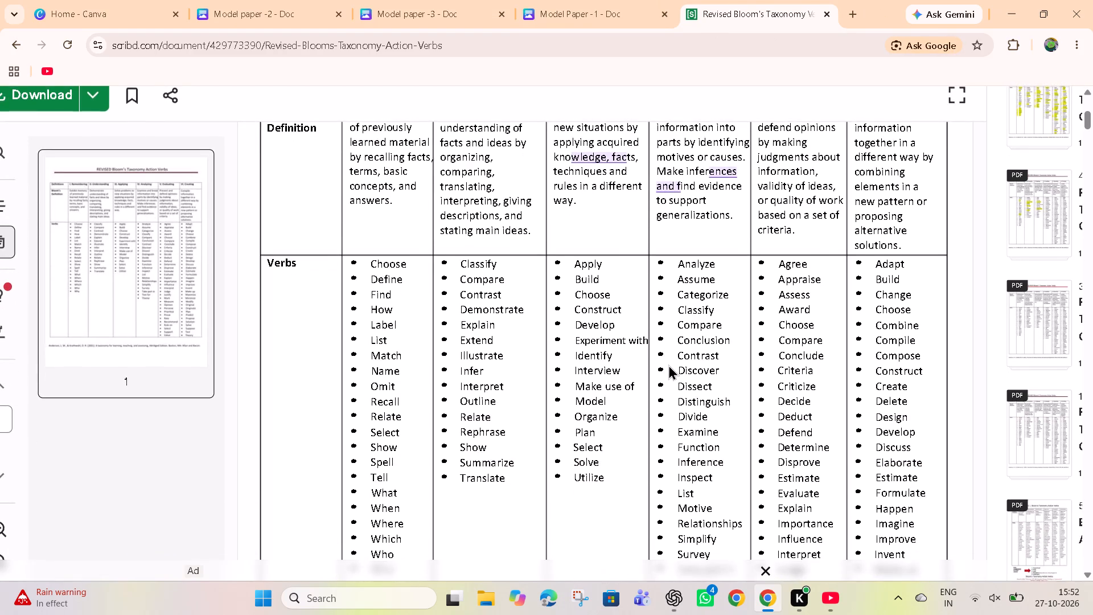
pyautogui.scroll(-1, 668, 364)
pyautogui.click(437, 0)
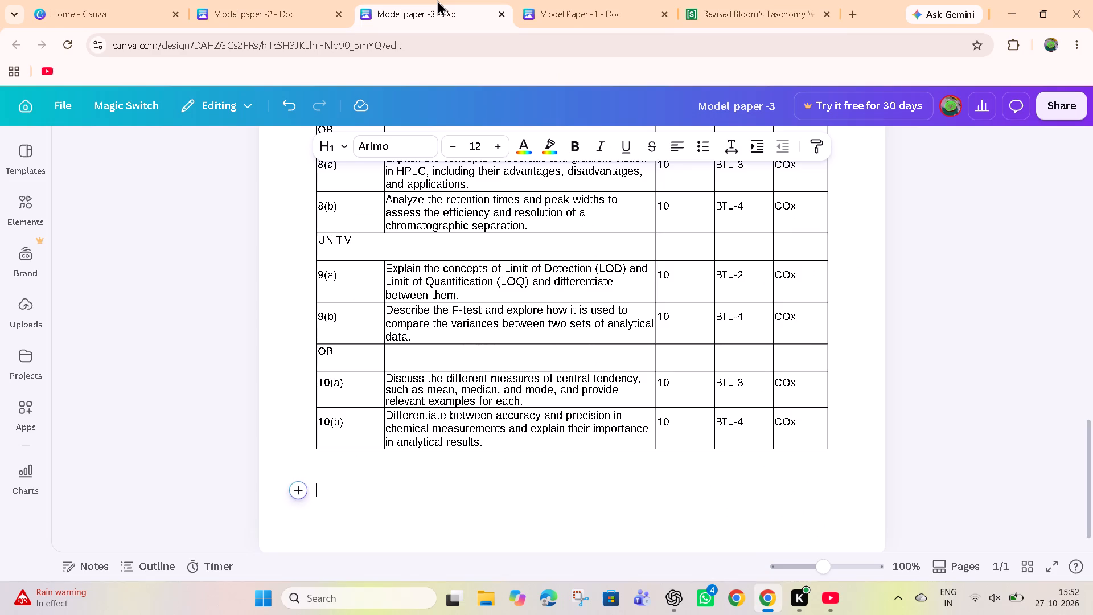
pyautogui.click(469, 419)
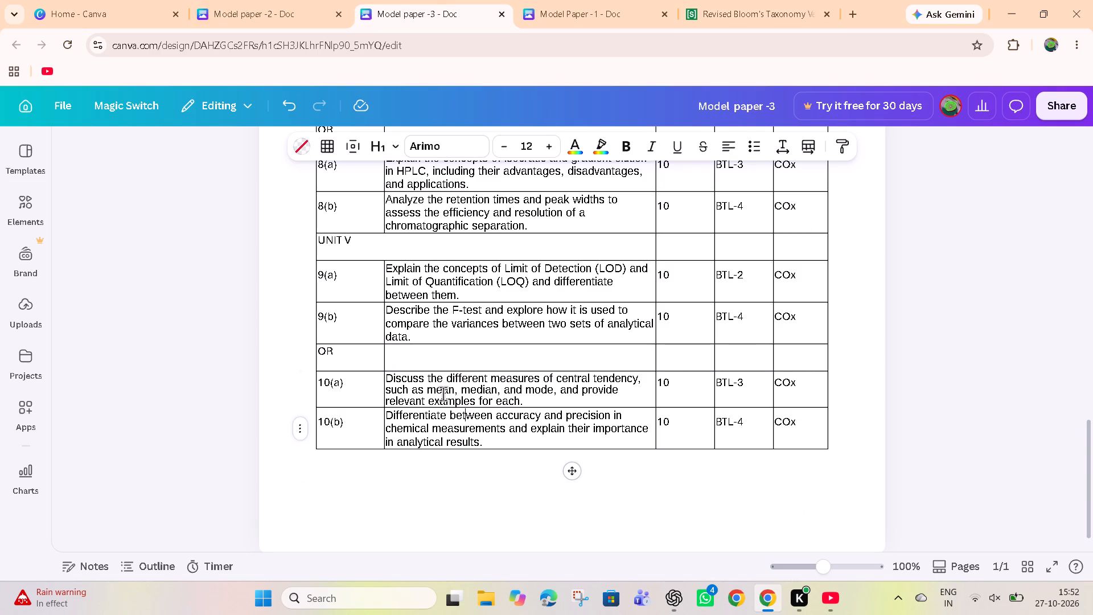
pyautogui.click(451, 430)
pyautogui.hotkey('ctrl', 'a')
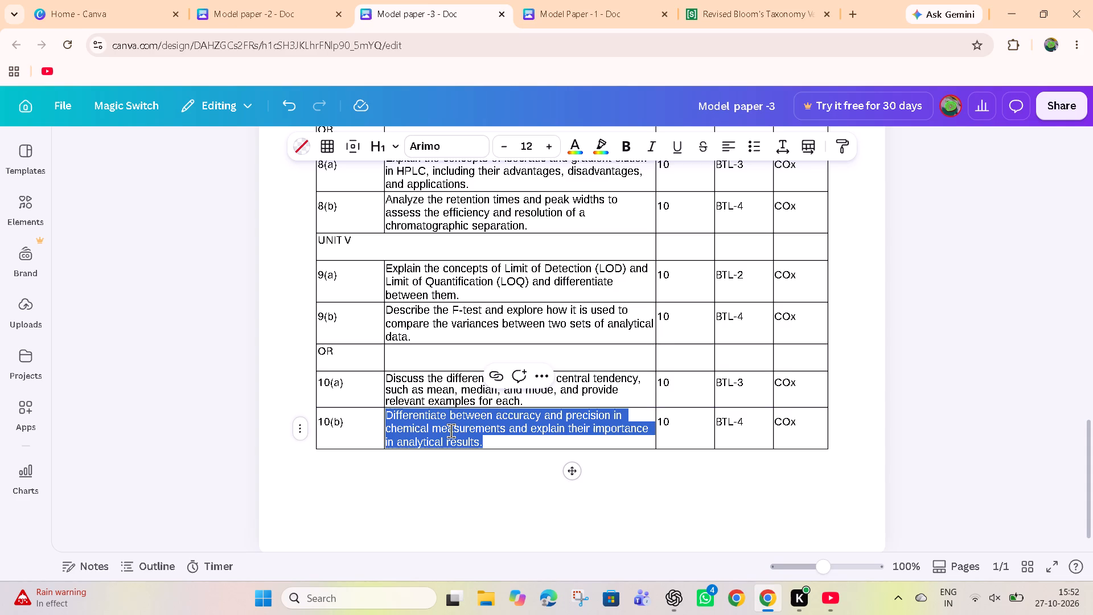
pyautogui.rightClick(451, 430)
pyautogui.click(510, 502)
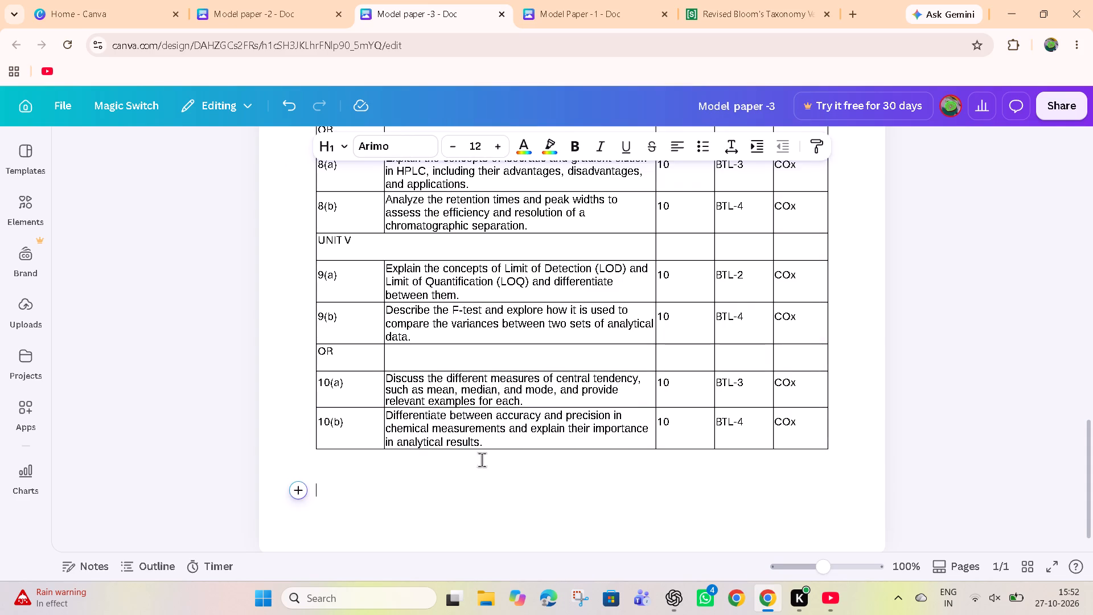
# Transform the full text of question 10(b) with Magic Write using the prompt "re-pharse question in btl-4".
pyautogui.click(440, 423)
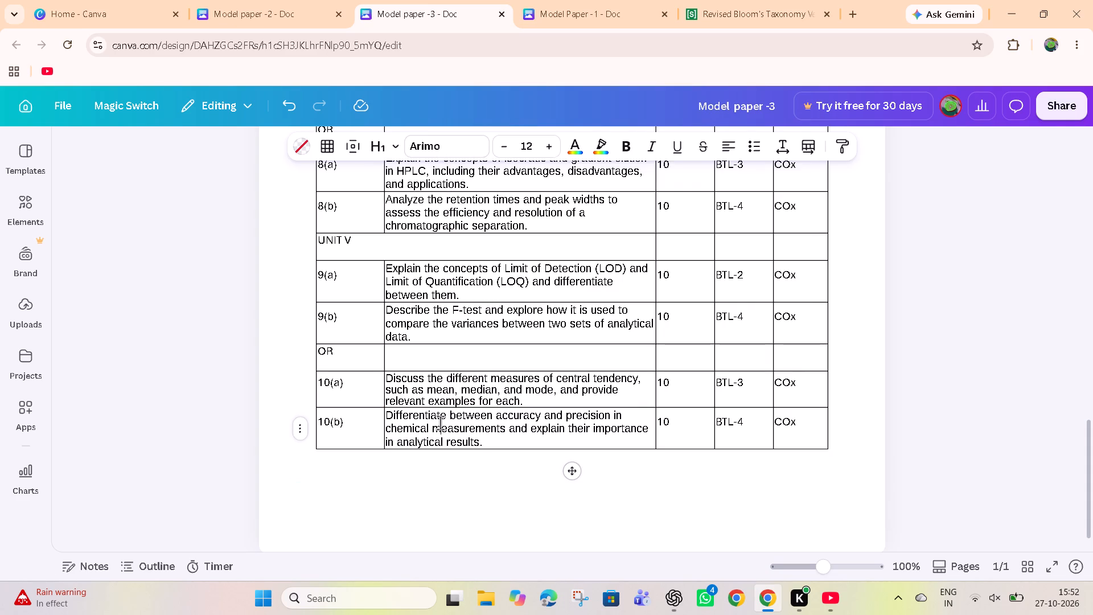
pyautogui.keyDown('ctrl'); pyautogui.click(440, 423); pyautogui.keyUp('ctrl')
pyautogui.hotkey('ctrl', 'a')
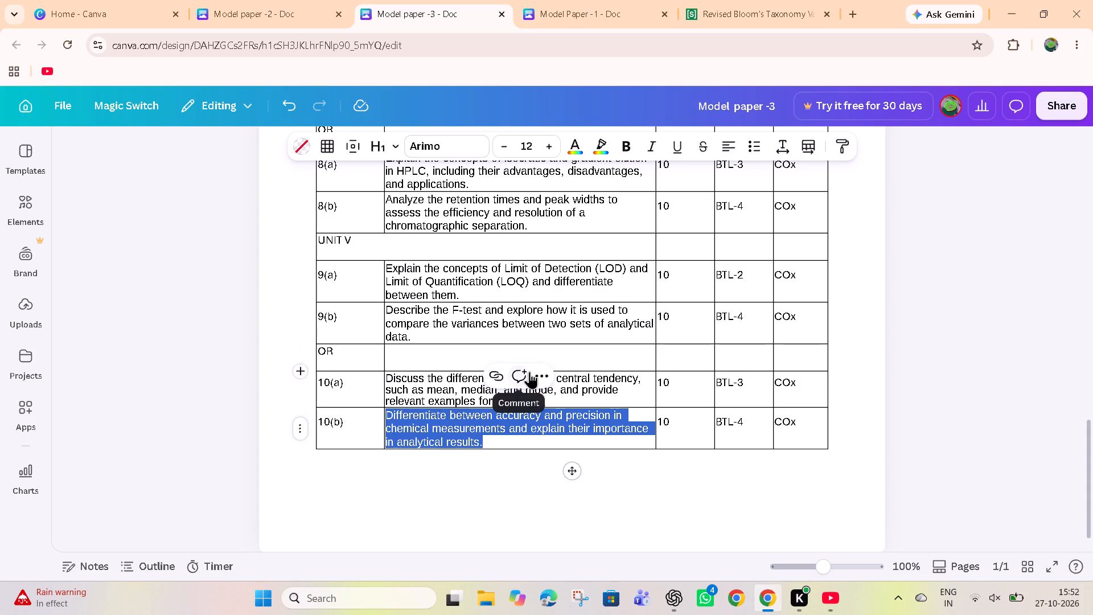
pyautogui.click(542, 373)
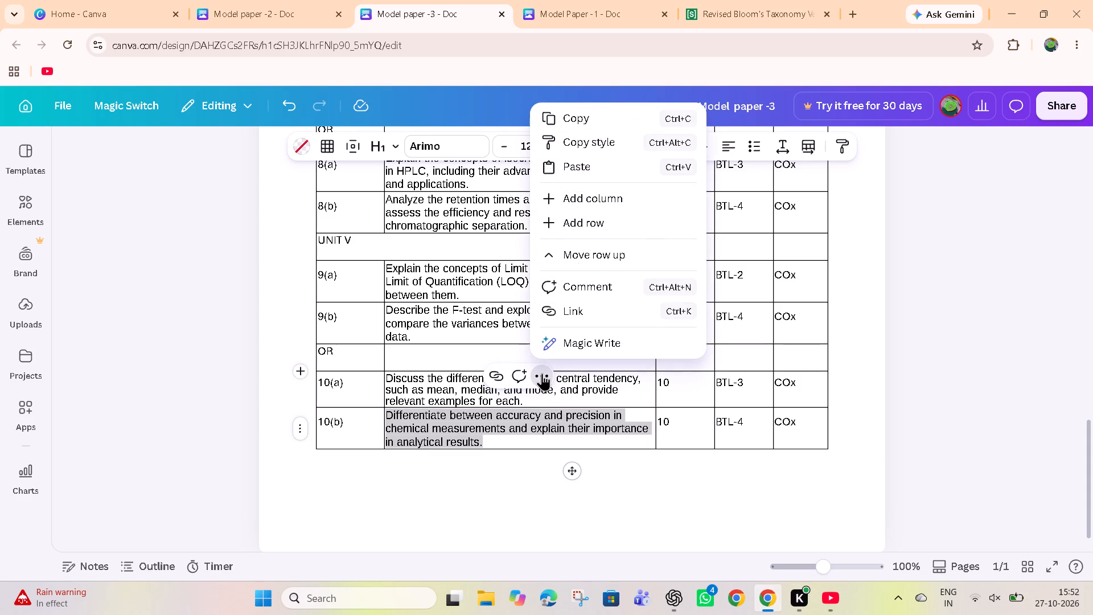
pyautogui.click(587, 334)
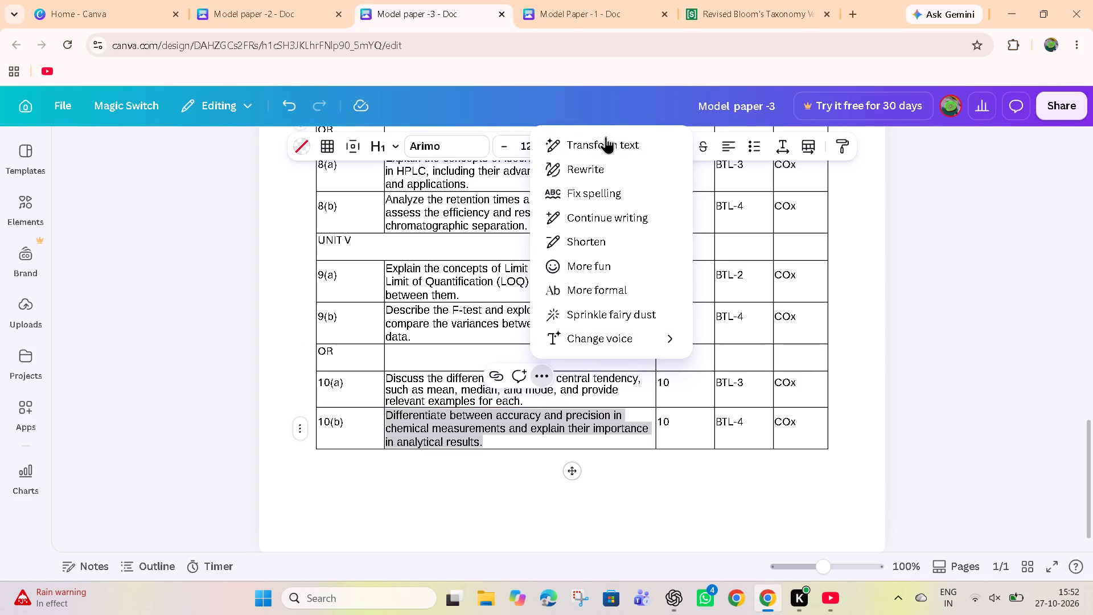
pyautogui.click(606, 137)
pyautogui.hotkey('ctrl', 'v')
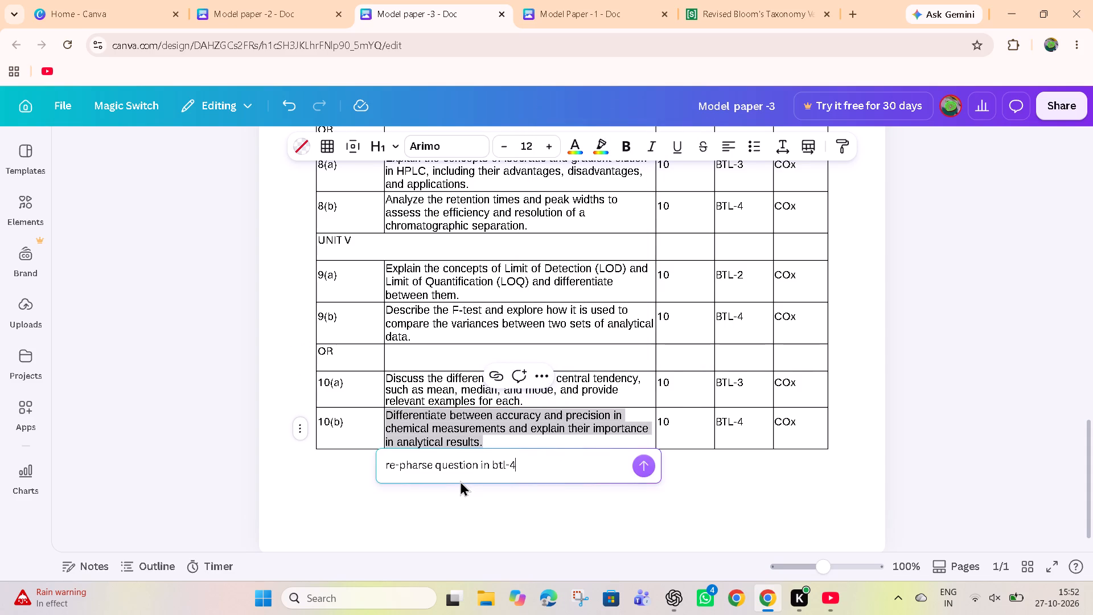
pyautogui.press('Return')
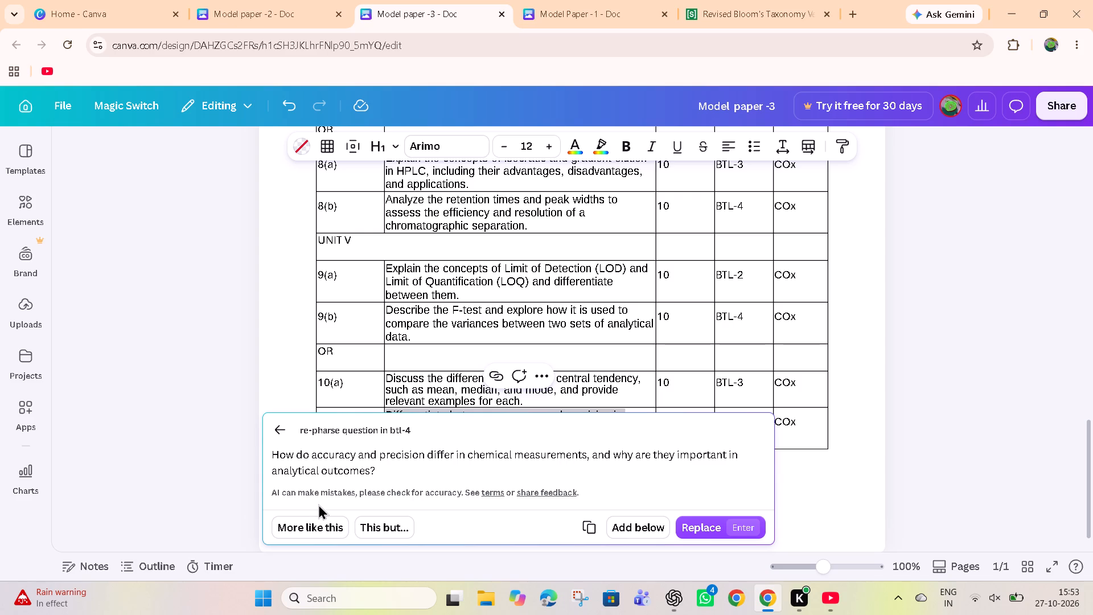
# Copy the suggested rewording of question 10(b), return to the prompt and resubmit "re-pharse question in btl-4".
pyautogui.scroll(-3, 574, 296)
pyautogui.scroll(-2, 521, 291)
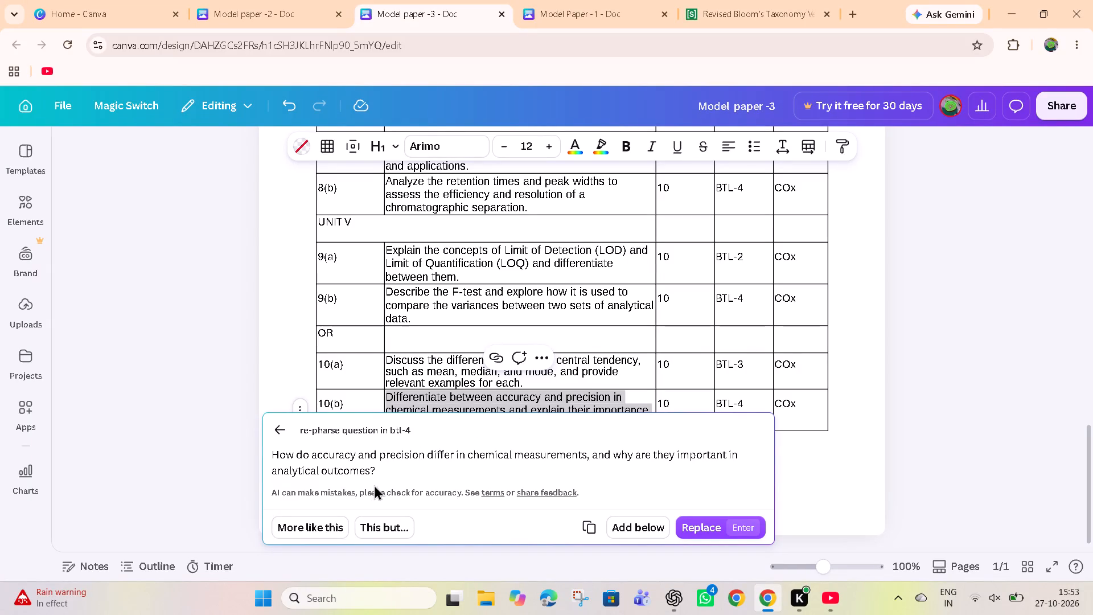
pyautogui.scroll(-1, 430, 359)
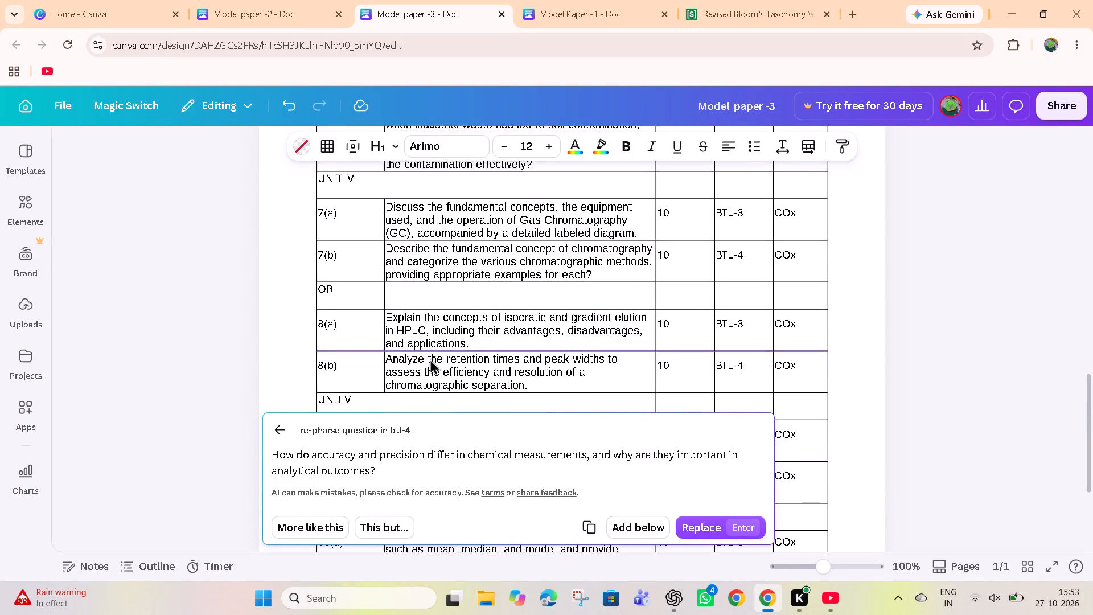
pyautogui.scroll(-5, 430, 359)
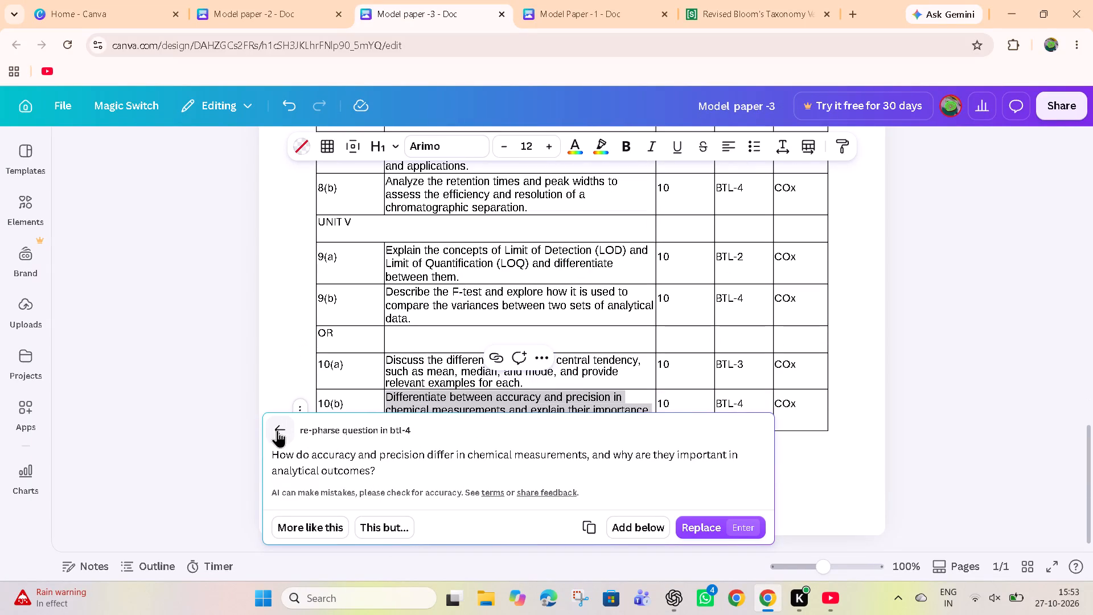
pyautogui.click(588, 526)
pyautogui.click(277, 429)
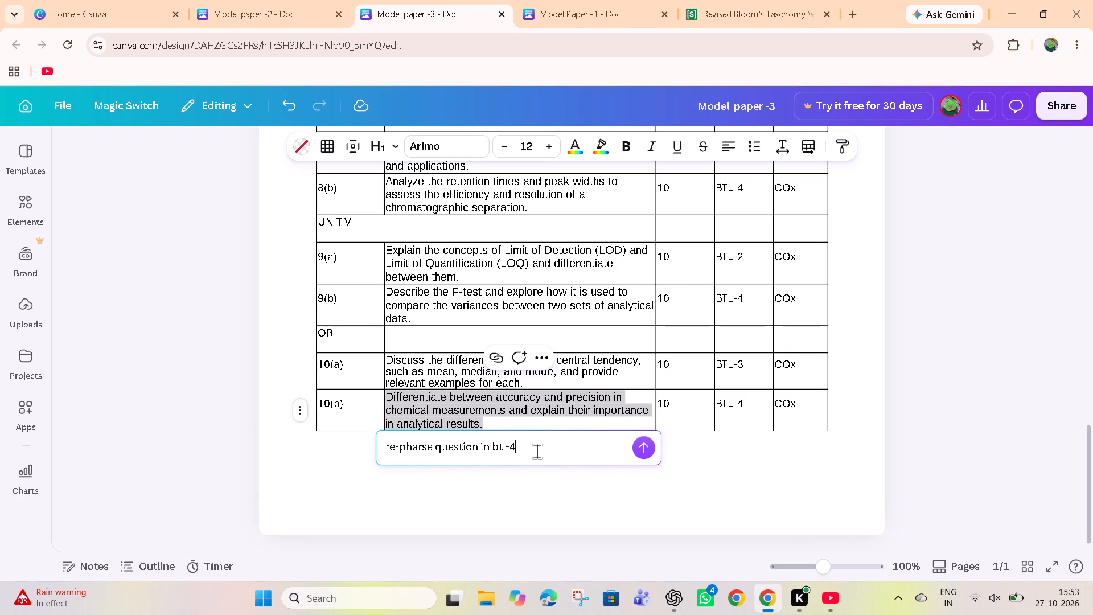
pyautogui.click(648, 450)
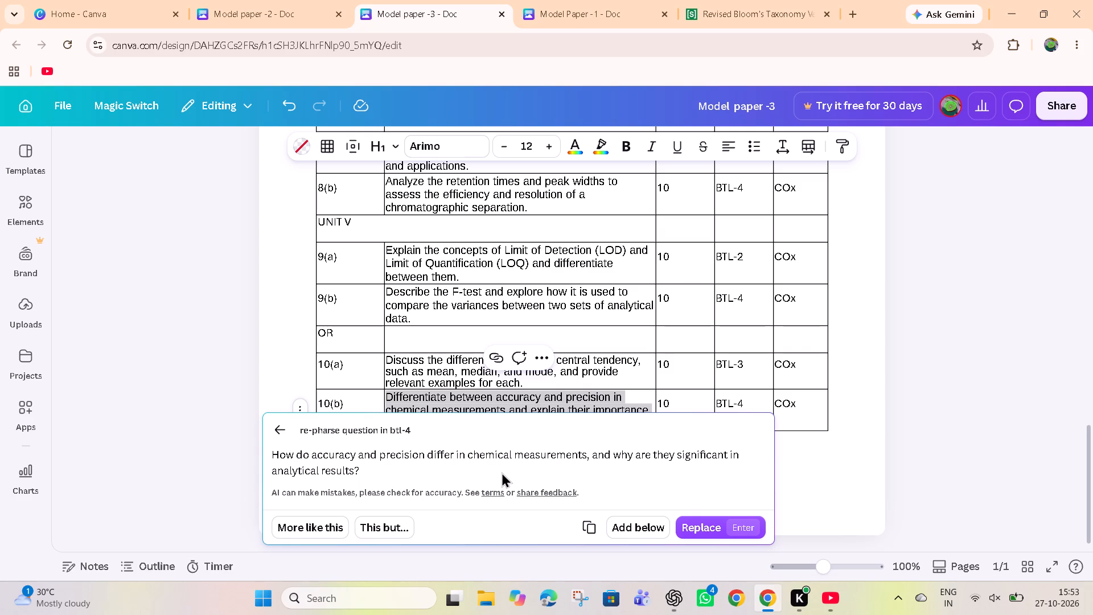
# Generate five more similar rewordings and replace question 10(b) with the last one, "Can you distinguish between accuracy and precision…".
pyautogui.click(326, 527)
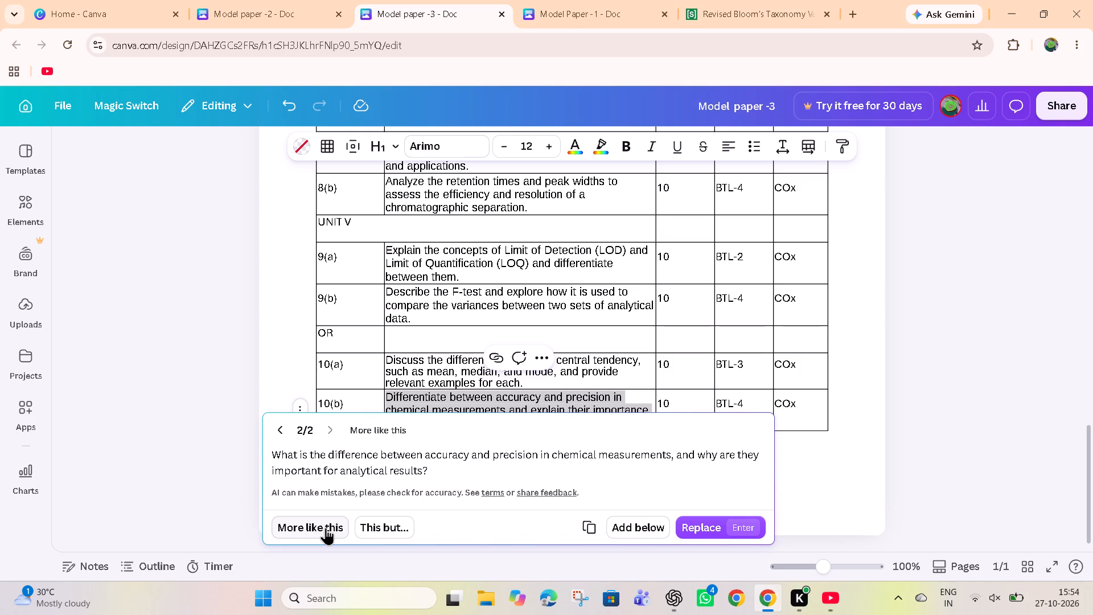
pyautogui.click(326, 527)
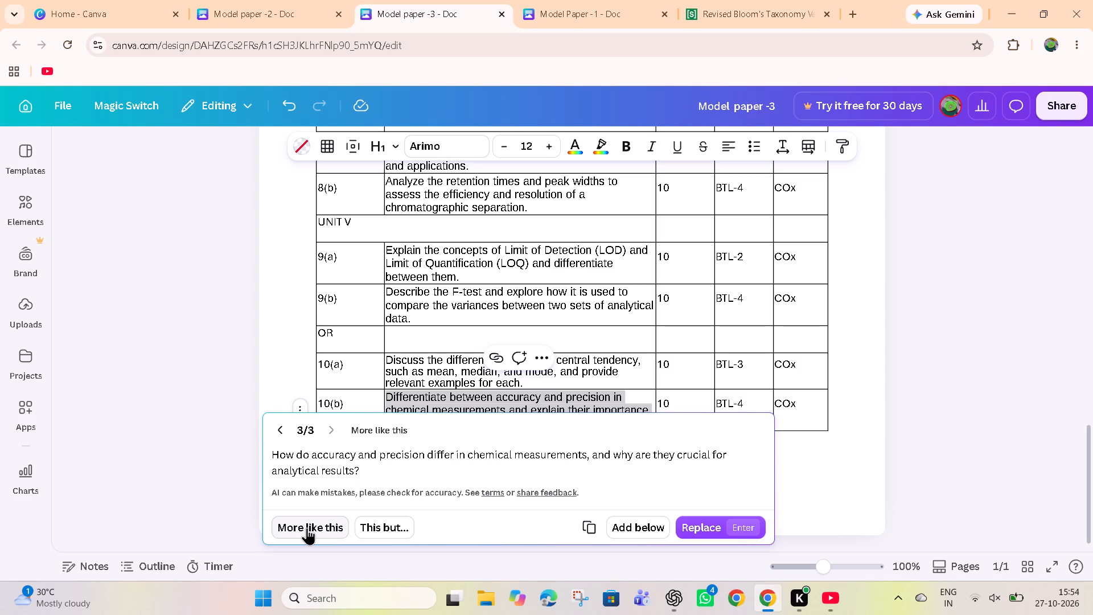
pyautogui.click(307, 527)
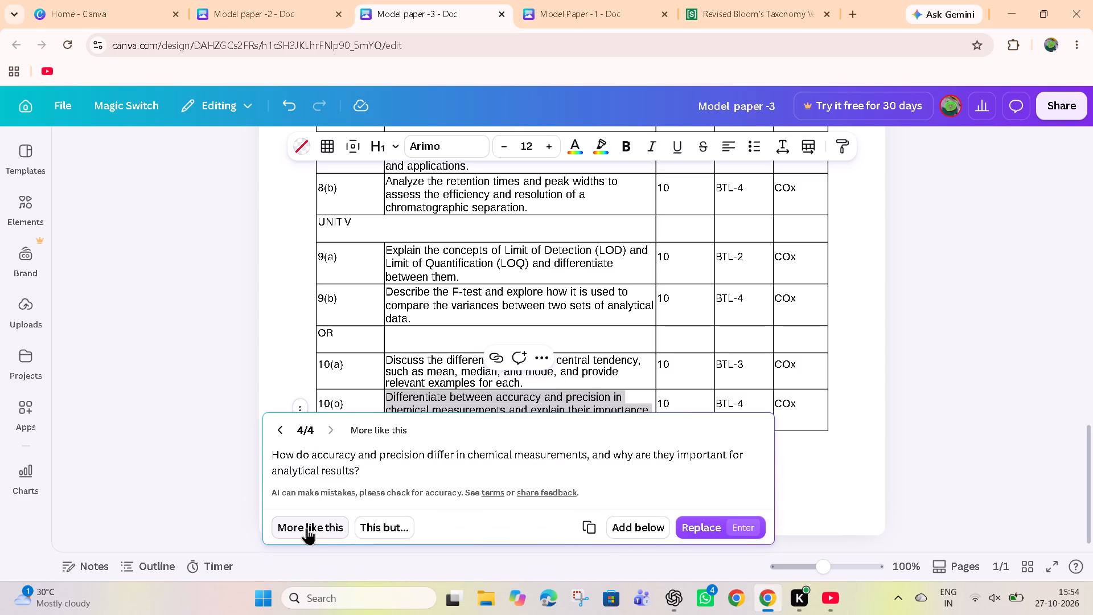
pyautogui.click(307, 527)
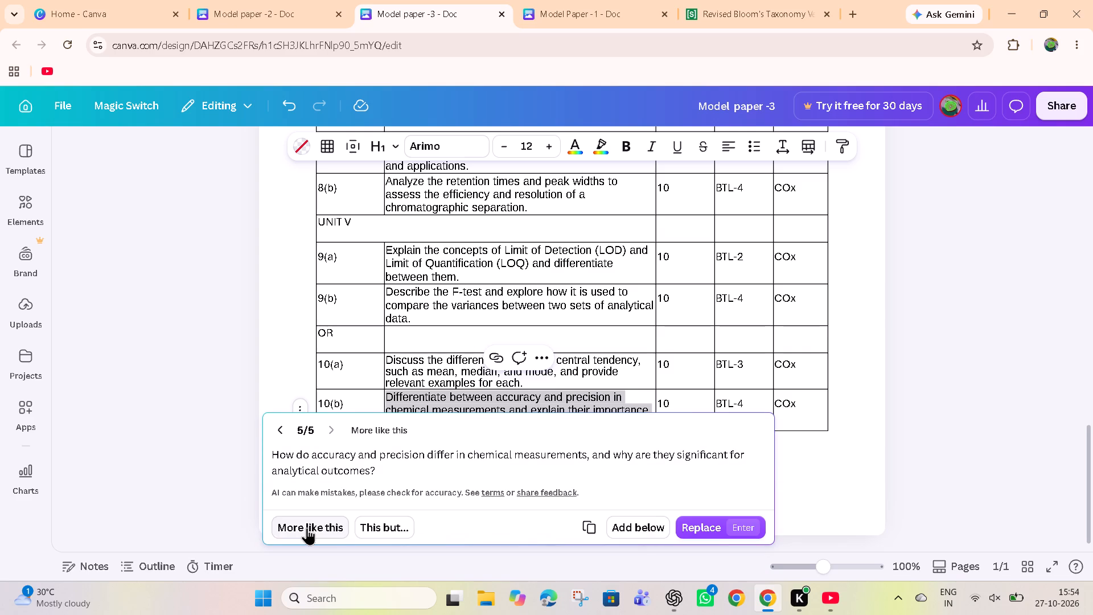
pyautogui.click(307, 527)
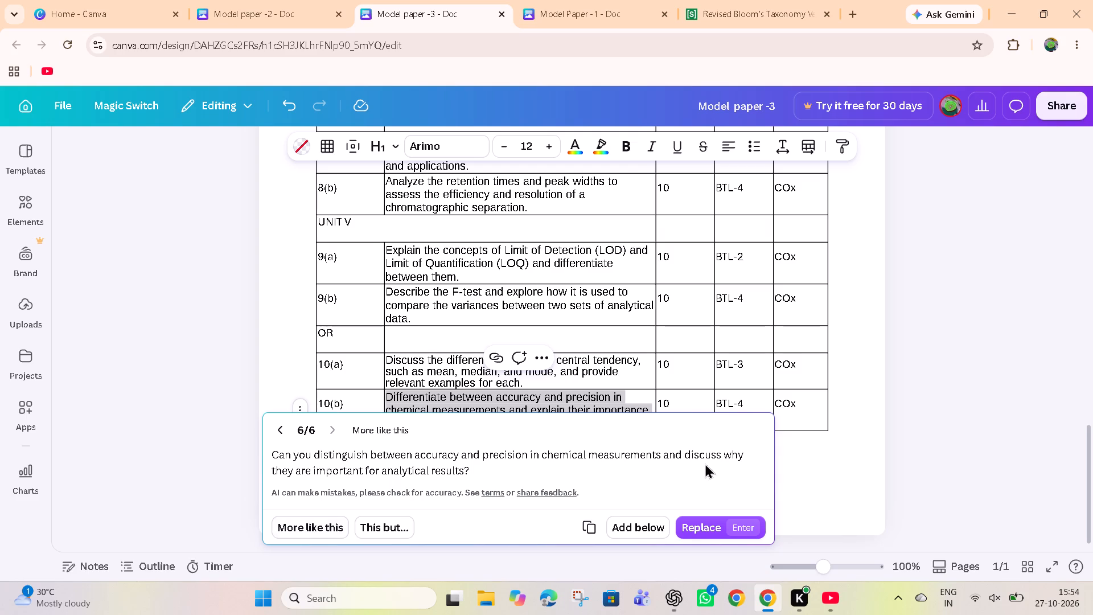
pyautogui.click(704, 526)
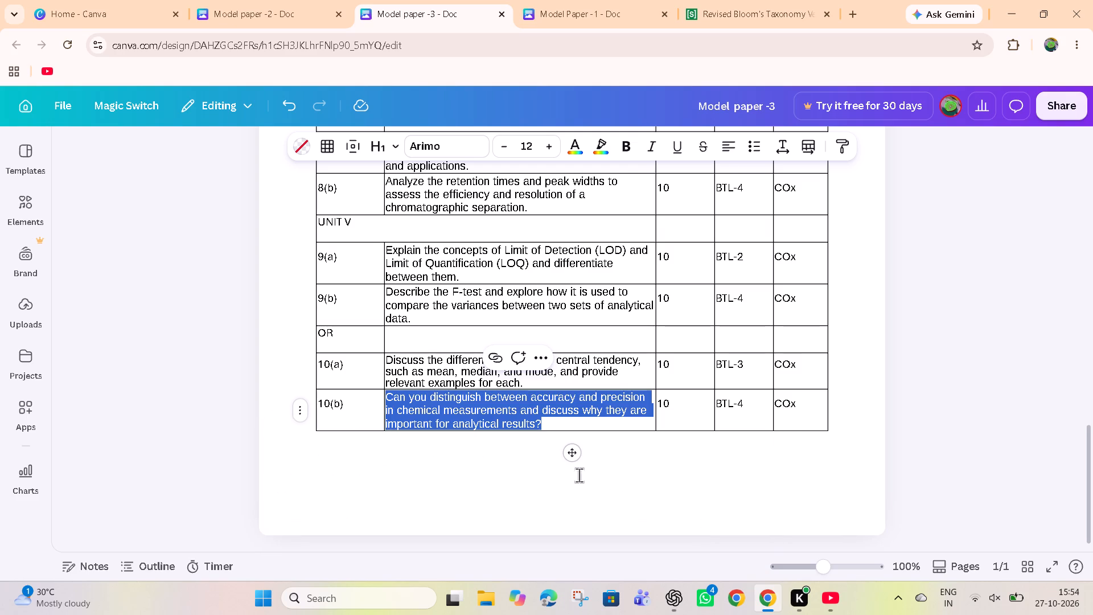
# Remove "Can you" from question 10(b) and capitalize the verb so the question starts with "Distinguish".
pyautogui.click(472, 408)
pyautogui.click(430, 397)
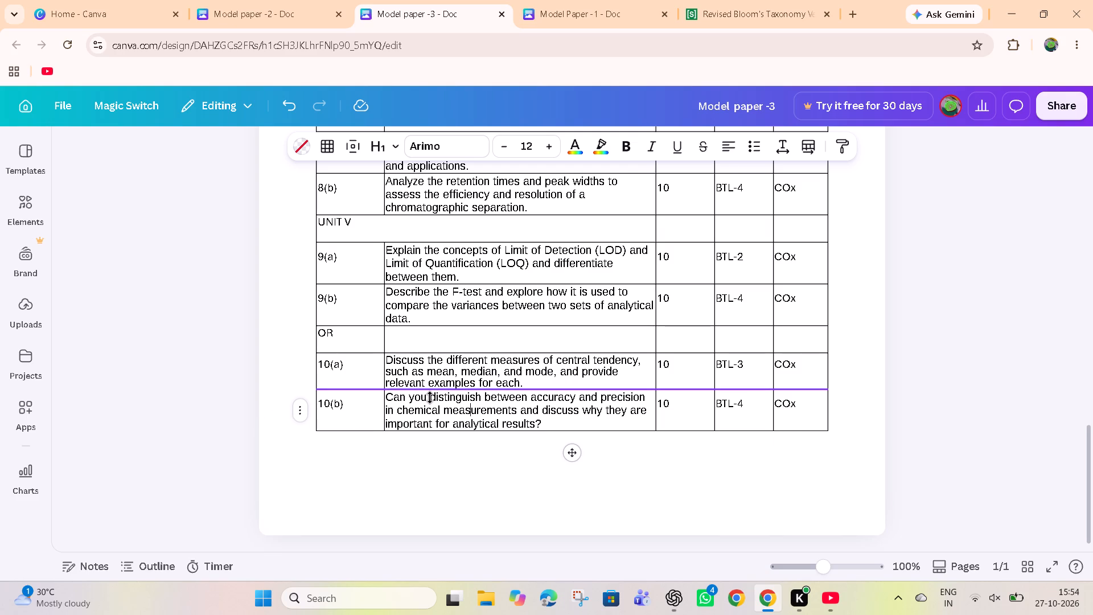
pyautogui.click(439, 397)
pyautogui.press('Up')
pyautogui.press('Left')
pyautogui.press('Left')
pyautogui.press('Left')
pyautogui.press('Left')
pyautogui.press('Left')
pyautogui.press('Left')
pyautogui.press('Left')
pyautogui.press('Left')
pyautogui.press('BackSpace')
pyautogui.press('d')
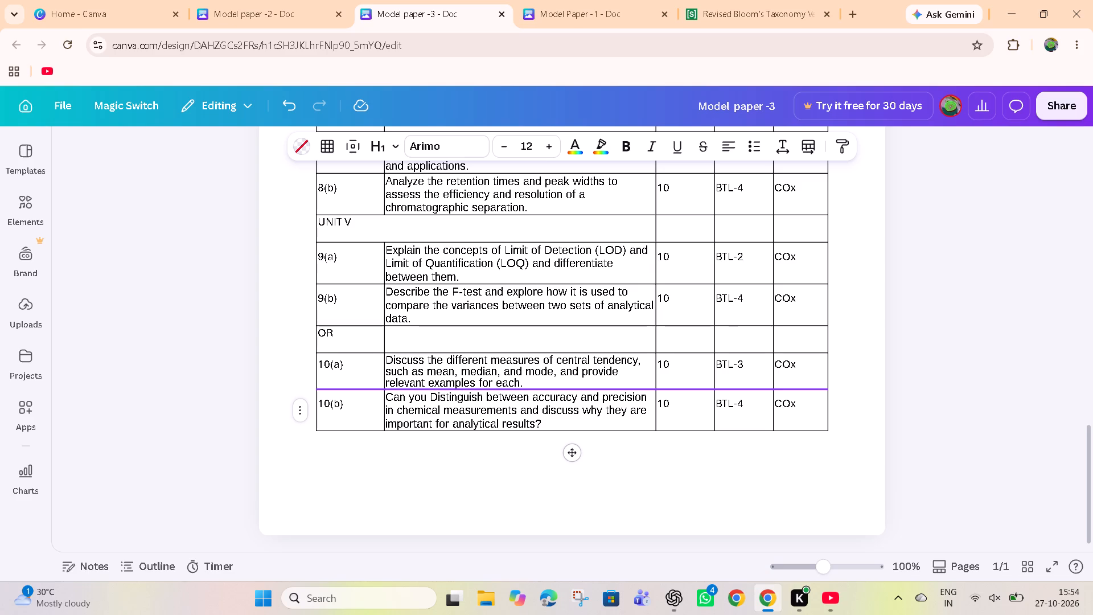
pyautogui.press('Left')
pyautogui.press('Left')
pyautogui.press('Right')
pyautogui.press('BackSpace')
pyautogui.press('BackSpace')
pyautogui.press('BackSpace')
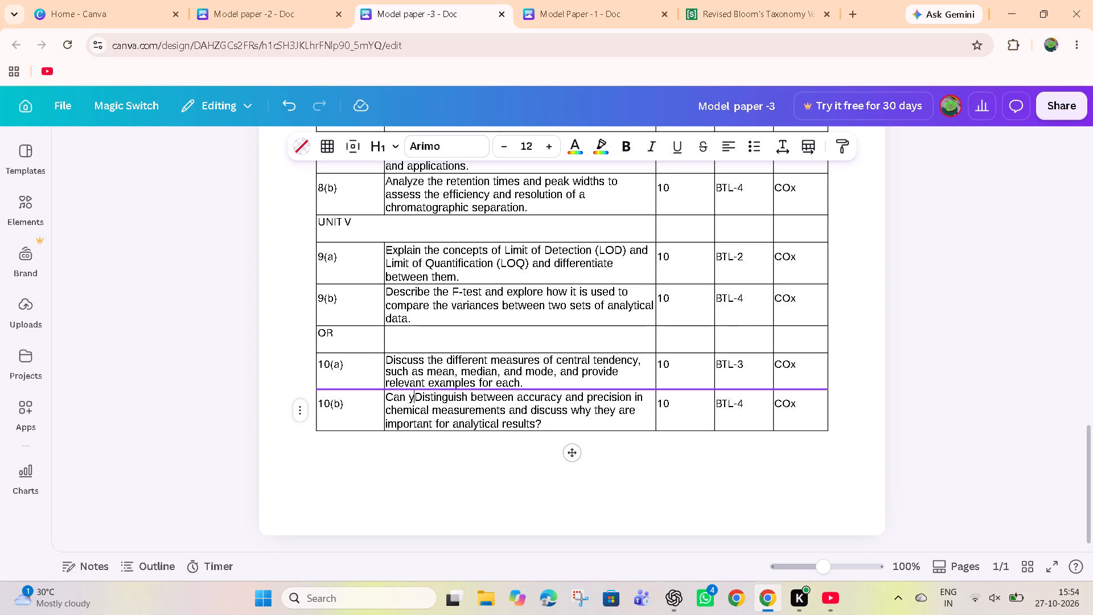
pyautogui.press('BackSpace')
pyautogui.press('BackSpace')
pyautogui.press('BackSpace')
pyautogui.press('BackSpace')
pyautogui.press('BackSpace')
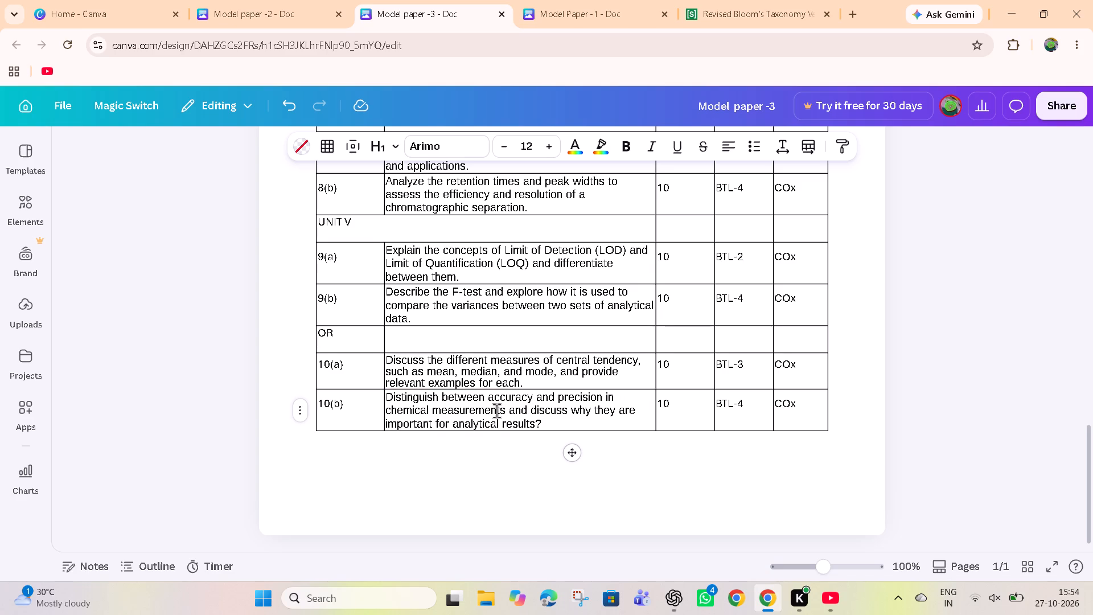
# Remove the words "why they are" before "important" in question 10(b).
pyautogui.click(595, 409)
pyautogui.press('BackSpace')
pyautogui.press('BackSpace')
pyautogui.press('BackSpace')
pyautogui.press('BackSpace')
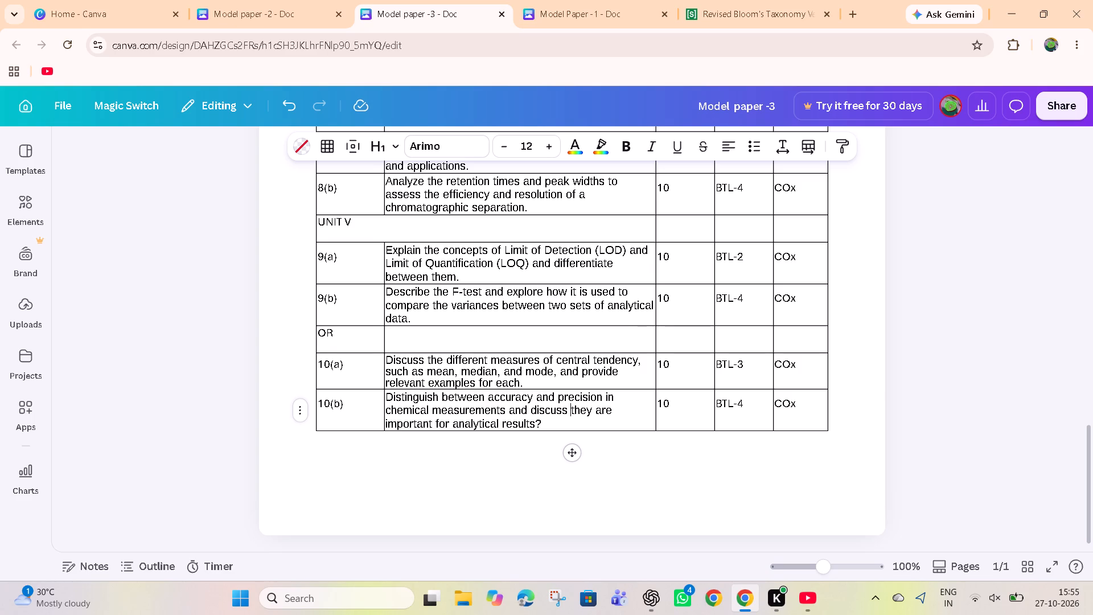
pyautogui.press('Right')
pyautogui.press('Right')
pyautogui.press('Right')
pyautogui.press('Right')
pyautogui.press('\\')
pyautogui.press('BackSpace')
pyautogui.press('BackSpace')
pyautogui.press('BackSpace')
pyautogui.press('BackSpace')
pyautogui.press('BackSpace')
pyautogui.press('Right')
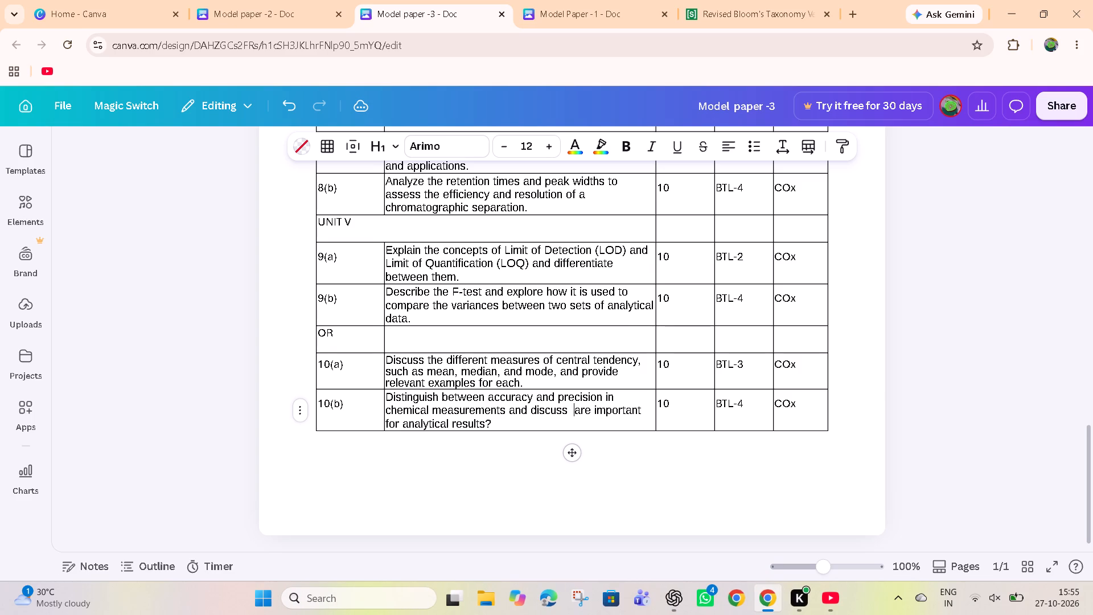
pyautogui.press('Right')
pyautogui.press('Right')
pyautogui.press('Right')
pyautogui.press('BackSpace')
pyautogui.press('BackSpace')
pyautogui.press('BackSpace')
pyautogui.press('Right')
pyautogui.press('BackSpace')
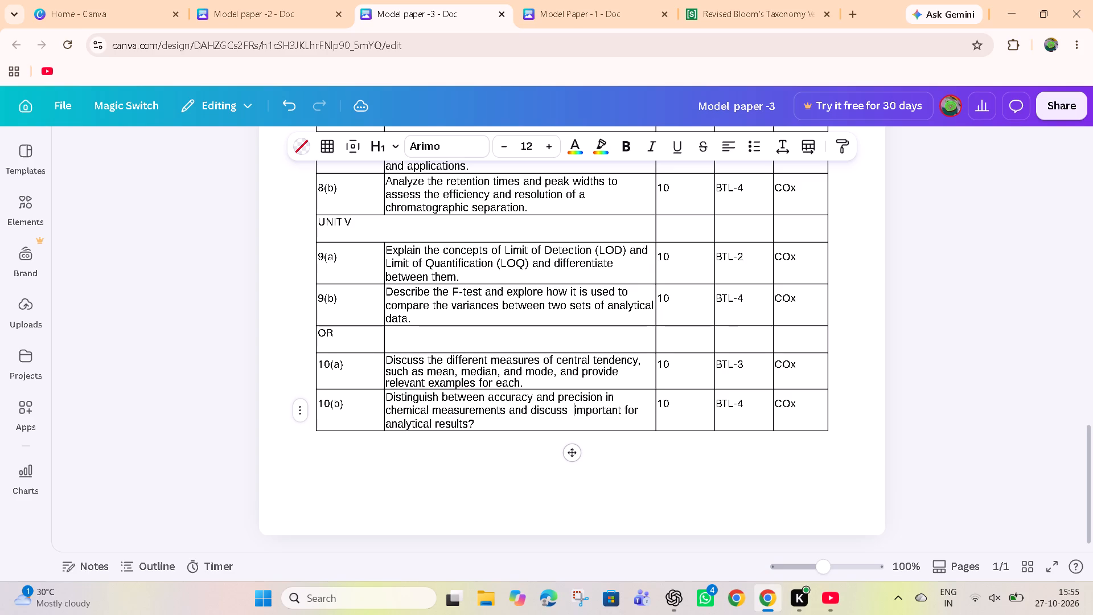
pyautogui.press('BackSpace')
pyautogui.press('space')
# Insert "their" before "important" in question 10(b), leaving a single space on each side of the word.
pyautogui.write('theie')
pyautogui.press('space')
pyautogui.press('BackSpace')
pyautogui.press('BackSpace')
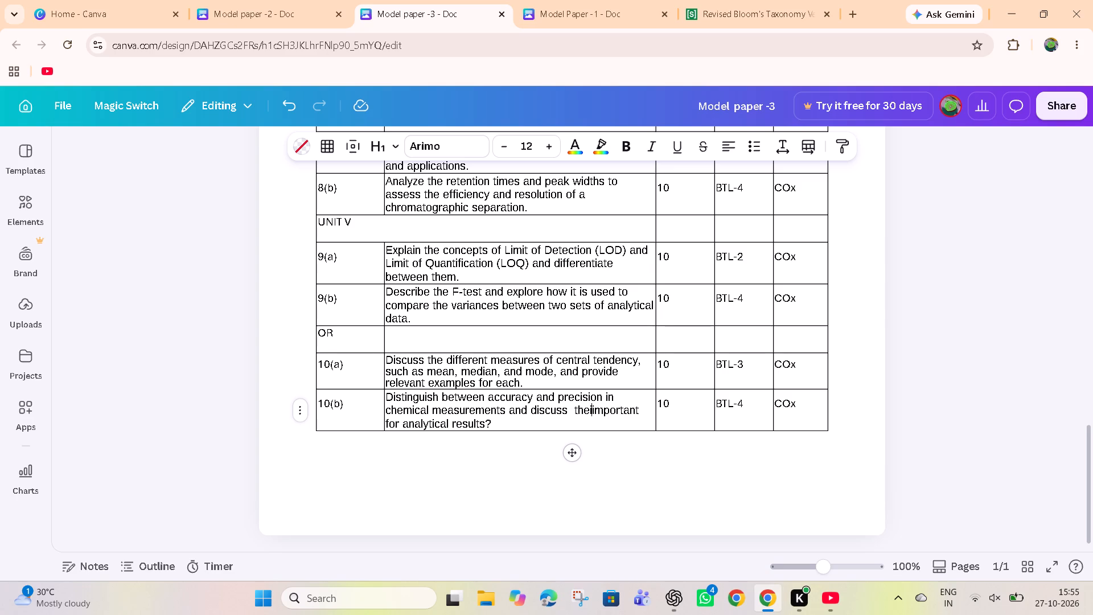
pyautogui.press('e')
pyautogui.press('BackSpace')
pyautogui.write('r')
pyautogui.press('space')
pyautogui.press('Left')
pyautogui.press('Left')
pyautogui.press('Left')
pyautogui.press('Left')
pyautogui.press('Left')
pyautogui.press('Left')
pyautogui.press('BackSpace')
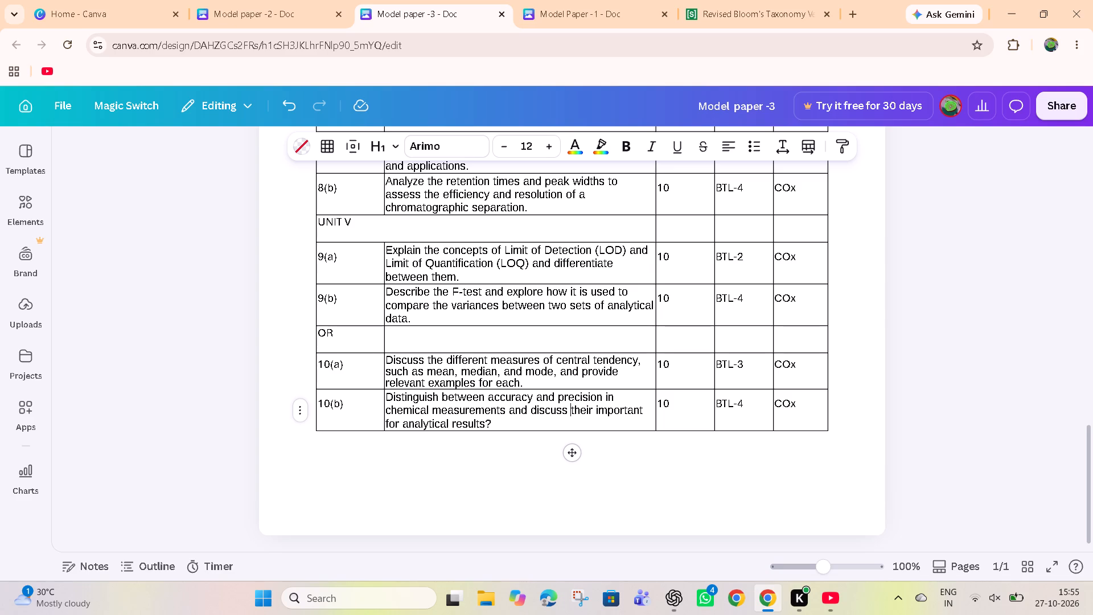
pyautogui.press('BackSpace')
pyautogui.press('space')
# Change "important" to "importance" in question 10(b).
pyautogui.click(643, 412)
pyautogui.press('BackSpace')
pyautogui.write('ce')
pyautogui.click(662, 444)
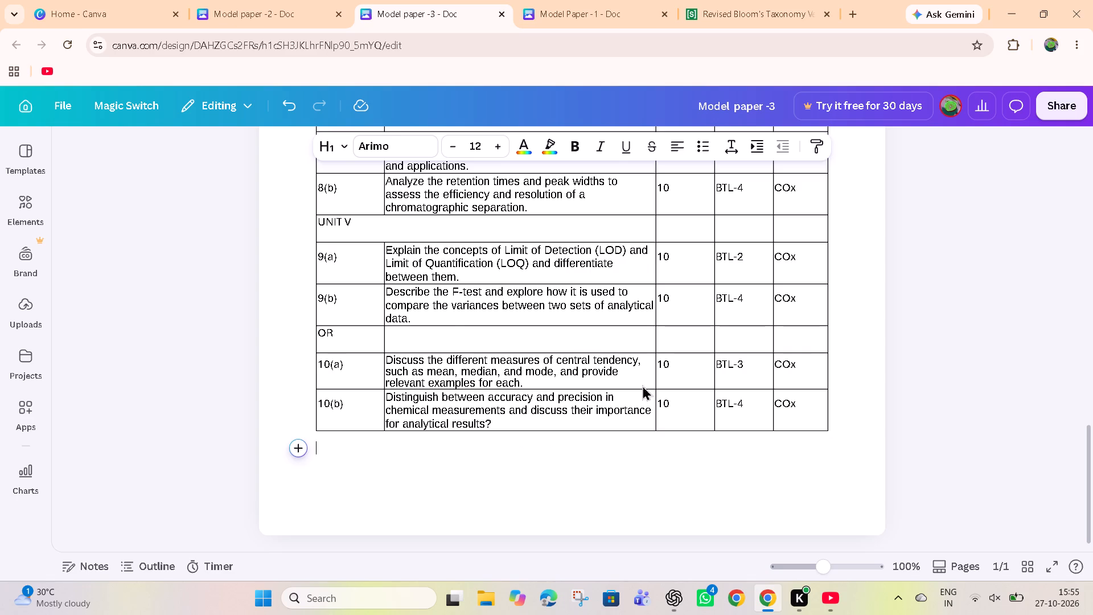
pyautogui.click(589, 3)
pyautogui.scroll(-1, 486, 363)
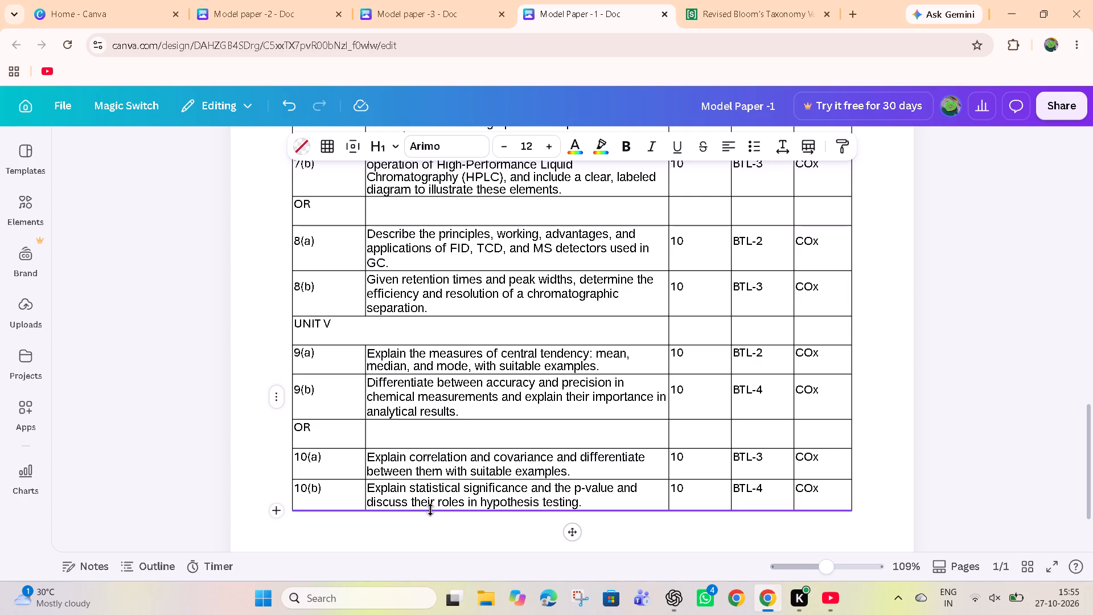
pyautogui.click(414, 494)
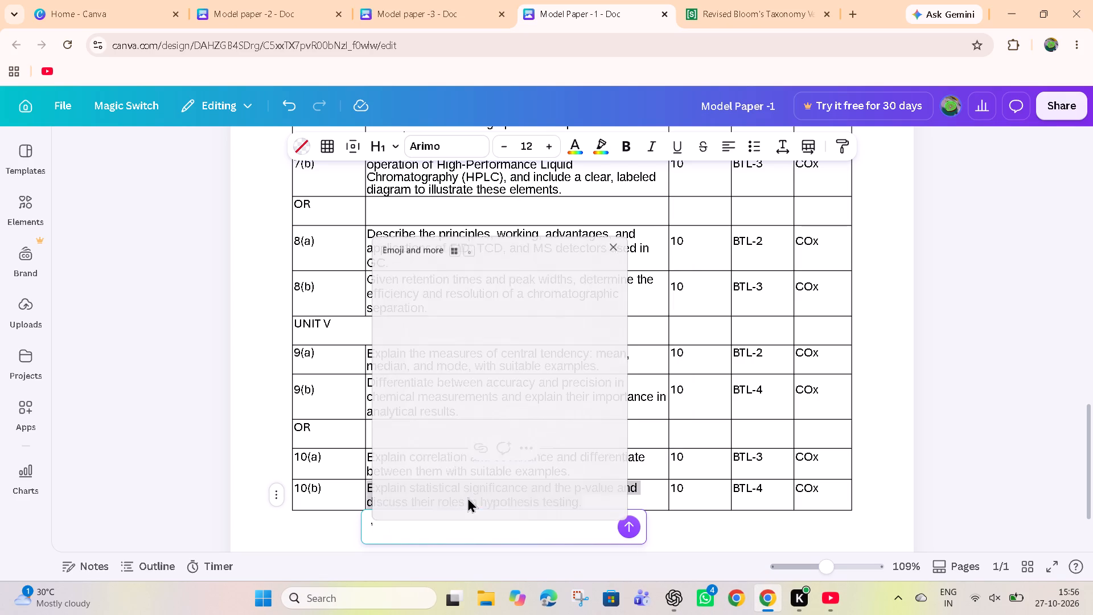
pyautogui.click(544, 274)
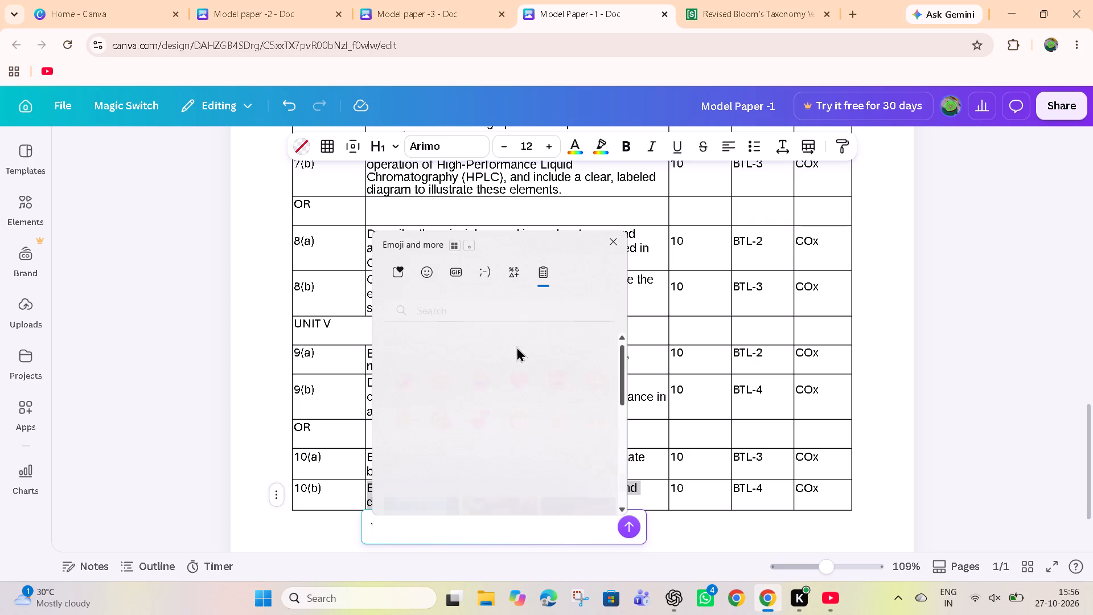
pyautogui.scroll(-1, 503, 392)
pyautogui.click(488, 463)
pyautogui.hotkey('ctrl', 'v')
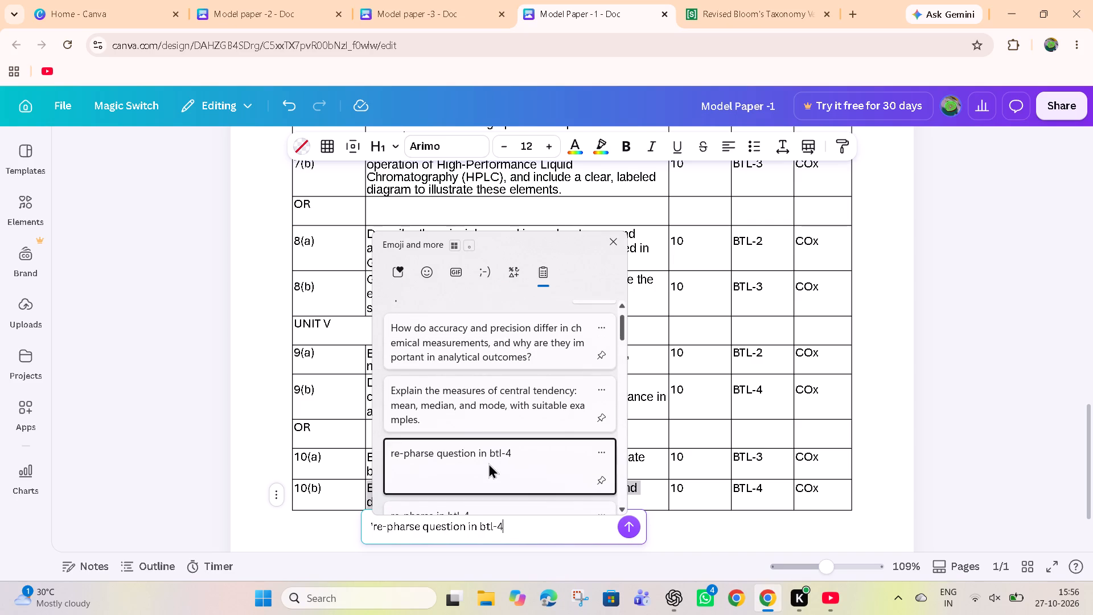
pyautogui.press('Return')
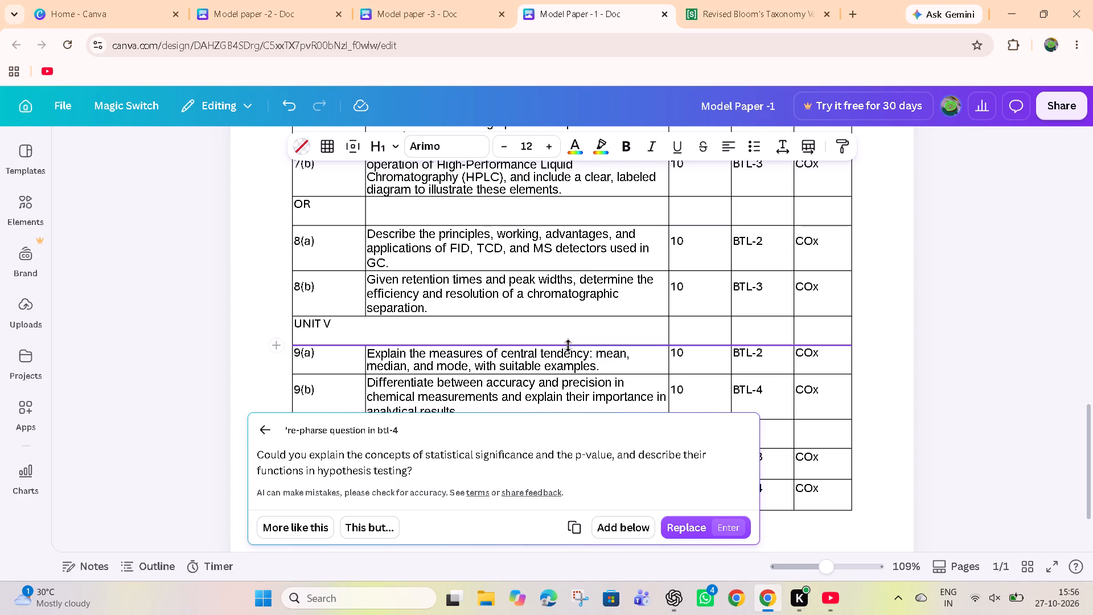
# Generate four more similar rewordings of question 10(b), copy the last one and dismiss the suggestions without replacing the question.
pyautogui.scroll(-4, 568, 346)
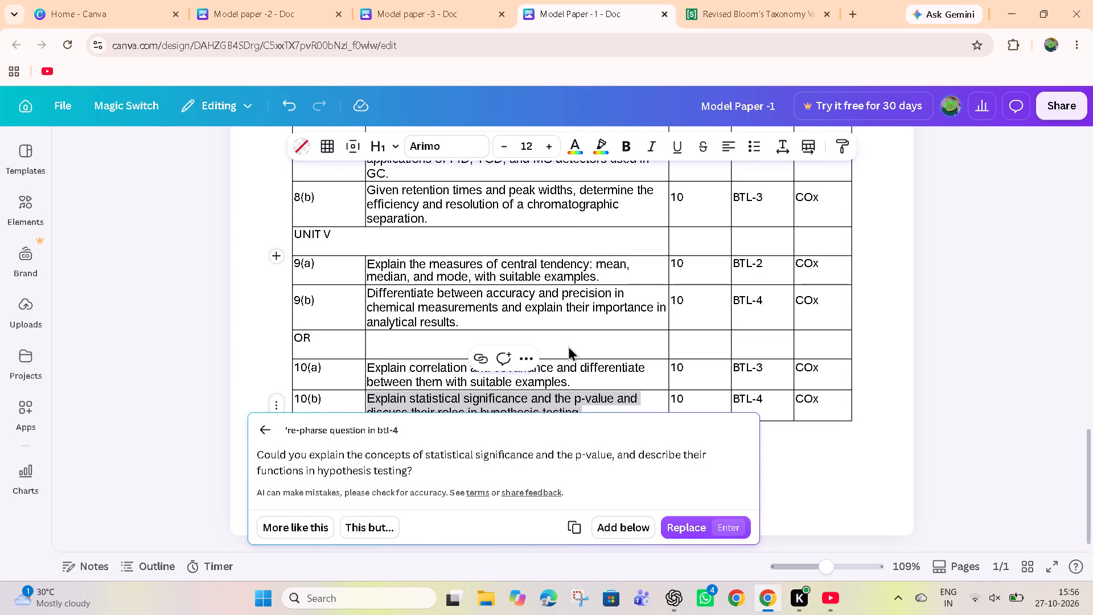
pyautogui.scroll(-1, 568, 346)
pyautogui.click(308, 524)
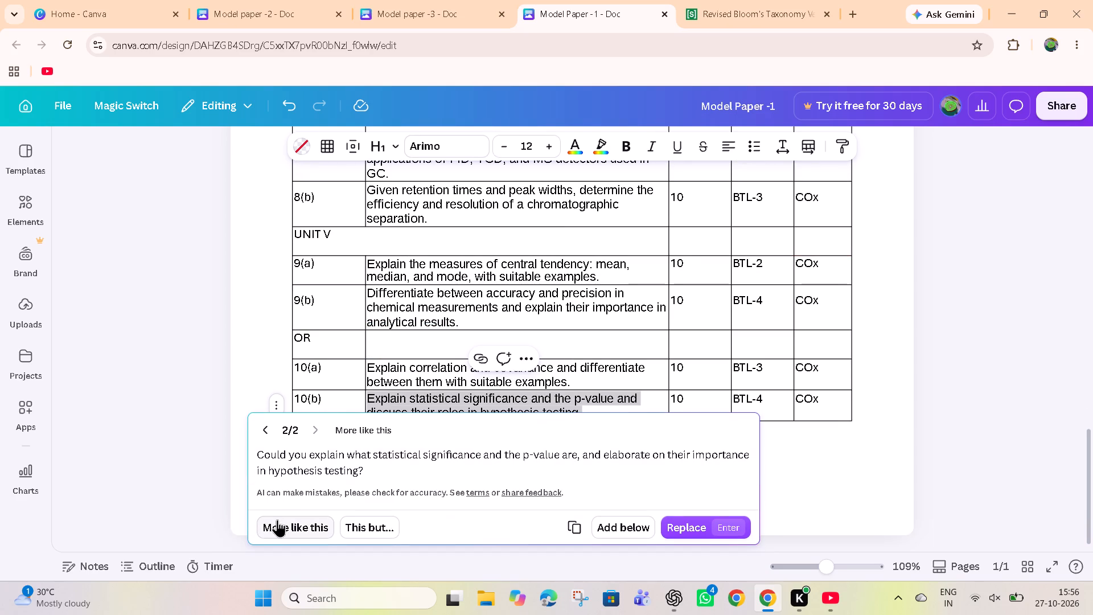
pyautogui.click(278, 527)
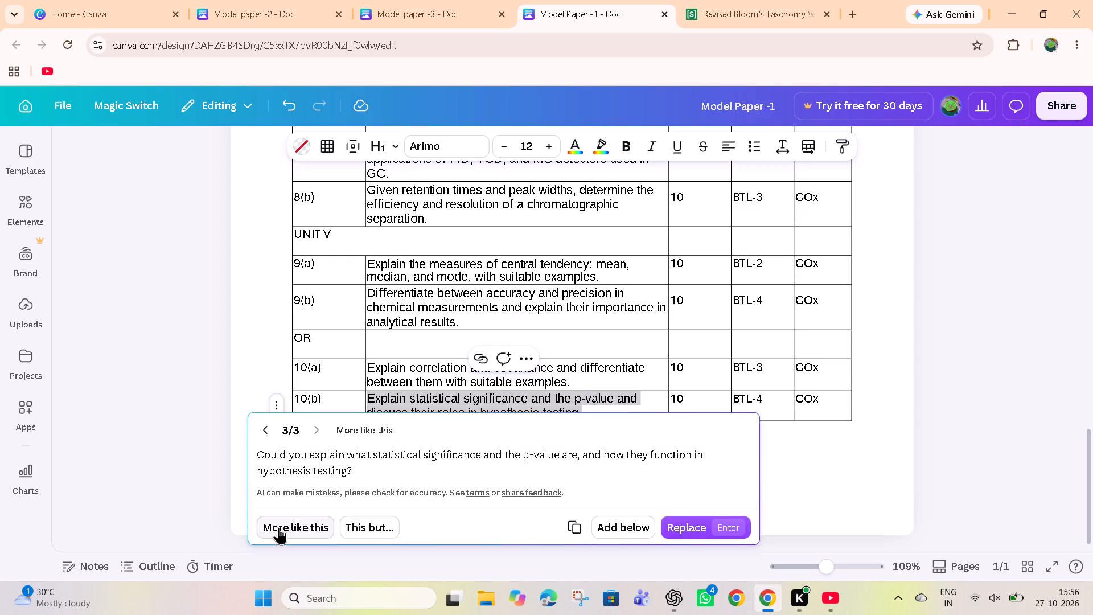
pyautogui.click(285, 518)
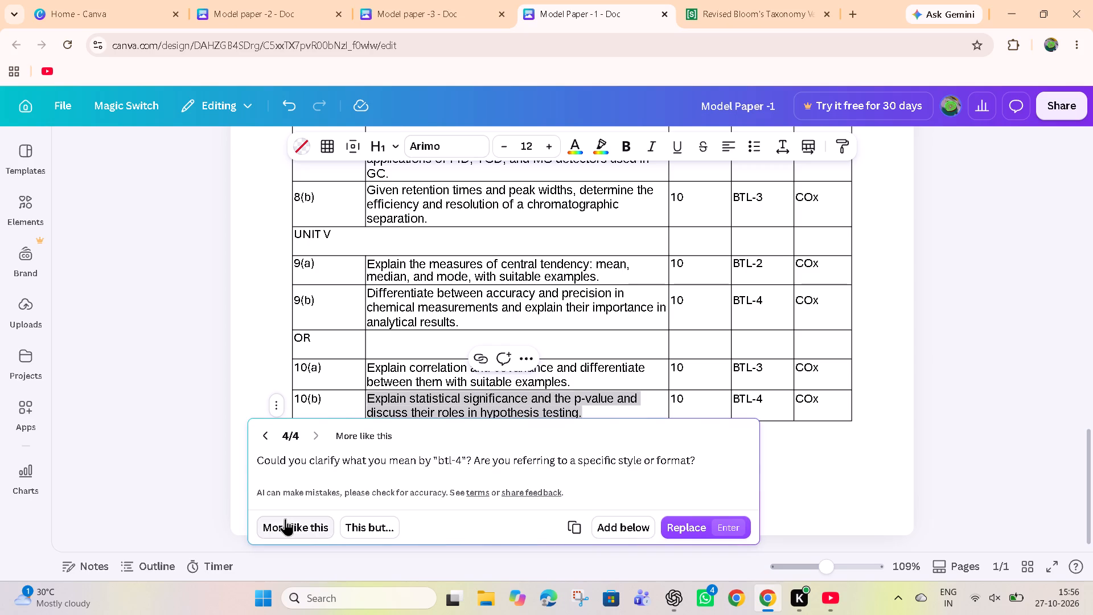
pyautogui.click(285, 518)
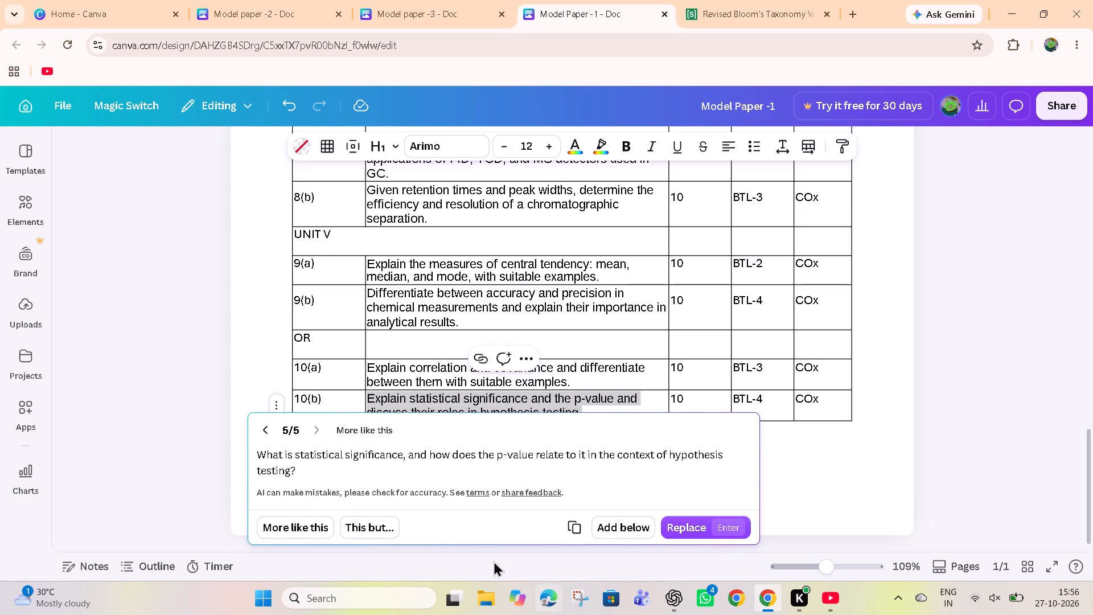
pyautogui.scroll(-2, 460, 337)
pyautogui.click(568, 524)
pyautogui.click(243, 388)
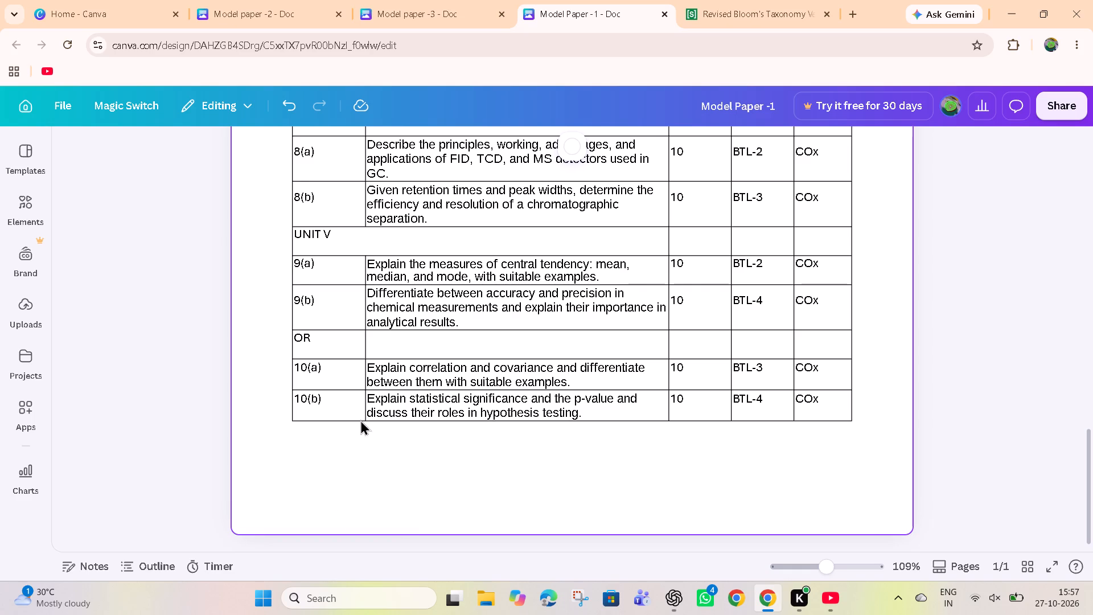
# Replace the opening word "Explain" with "What is" in question 10(b).
pyautogui.click(427, 409)
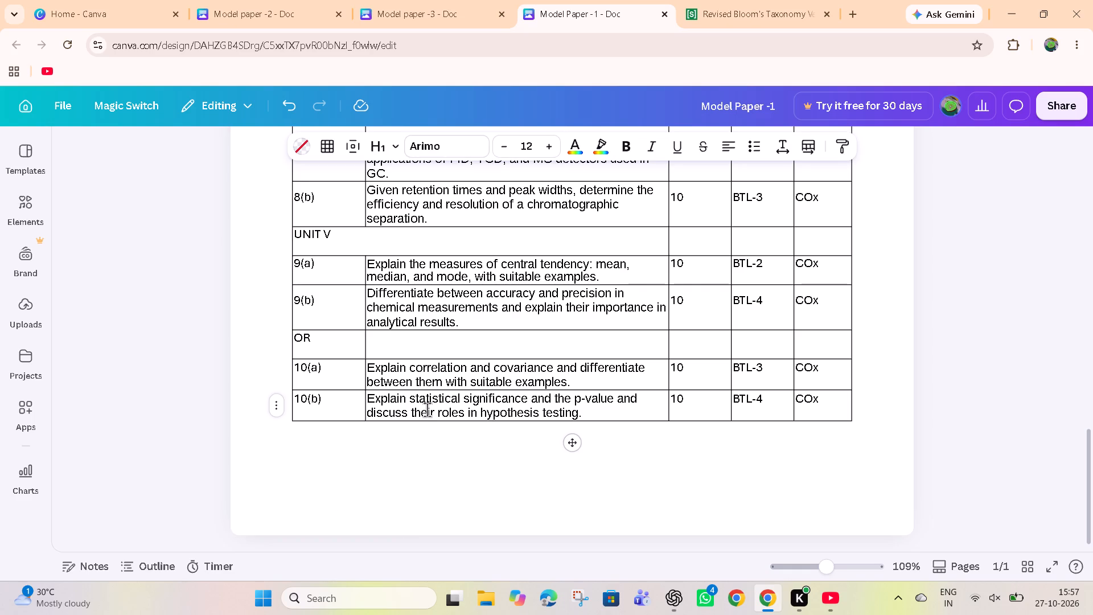
pyautogui.click(492, 404)
pyautogui.click(406, 400)
pyautogui.press('BackSpace')
pyautogui.press('BackSpace')
pyautogui.press('BackSpace')
pyautogui.press('BackSpace')
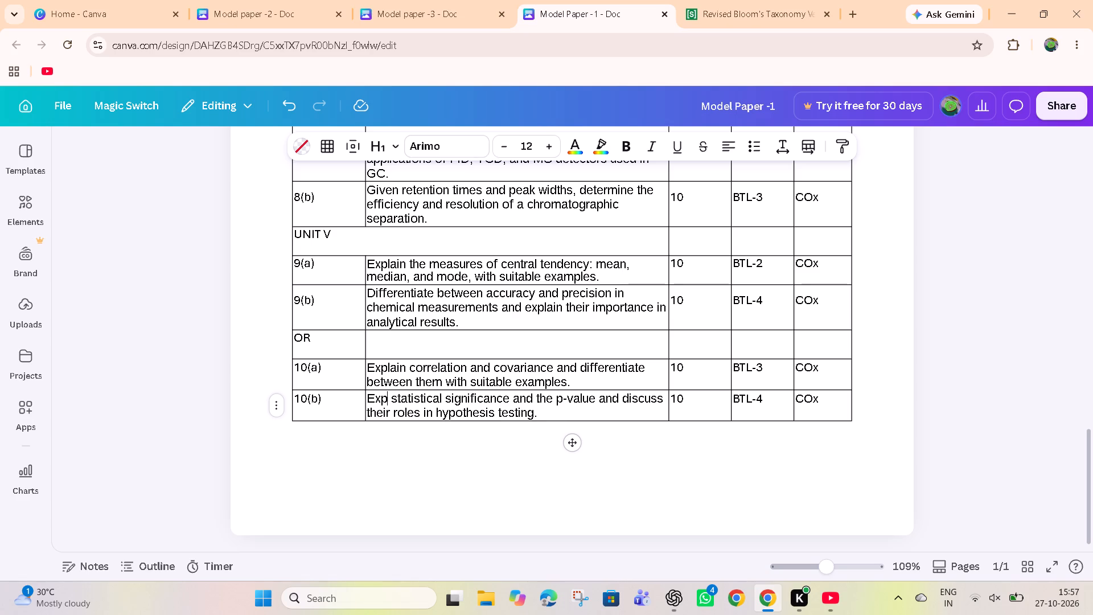
pyautogui.press('BackSpace')
pyautogui.press('BackSpace')
pyautogui.press('BackSpace')
pyautogui.press('w')
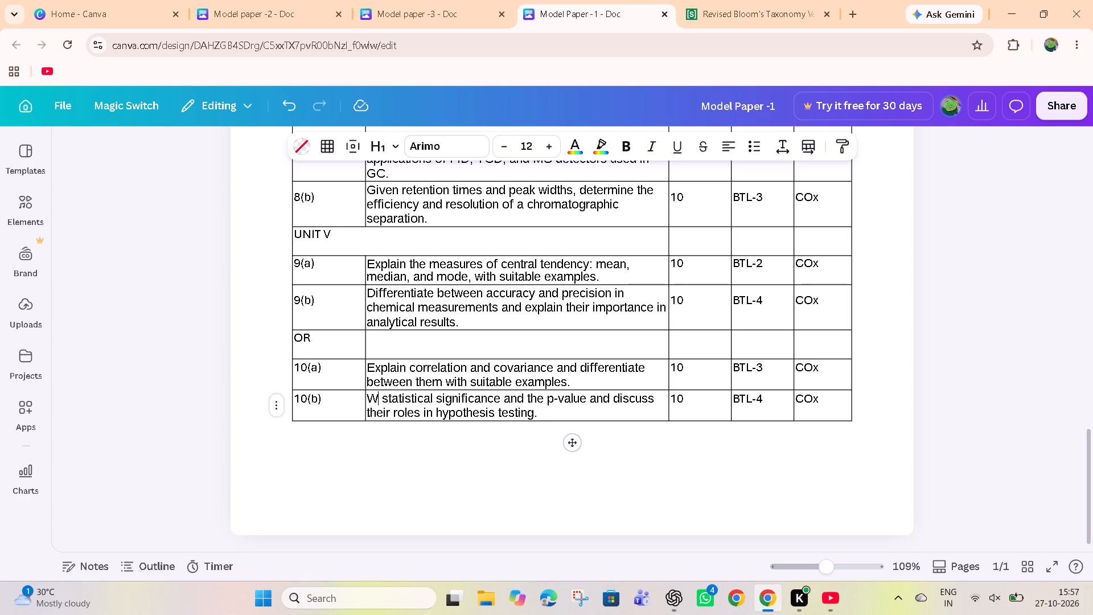
pyautogui.write('hat is')
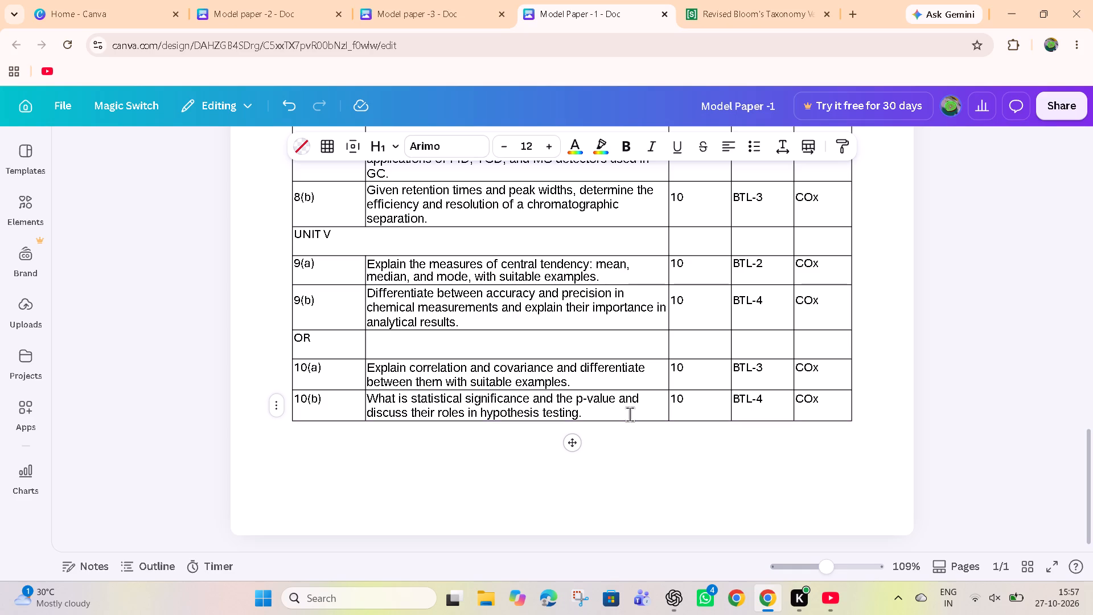
# Place the text cursor at the end of the Course Title line in the paper's heading.
pyautogui.scroll(16, 630, 414)
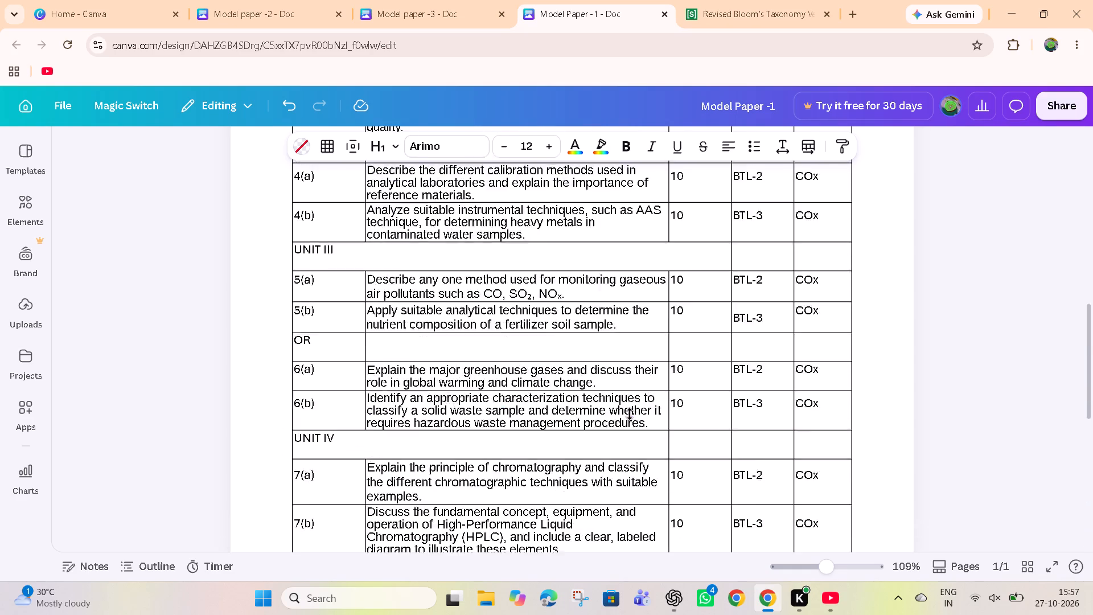
pyautogui.scroll(7, 630, 414)
pyautogui.click(665, 269)
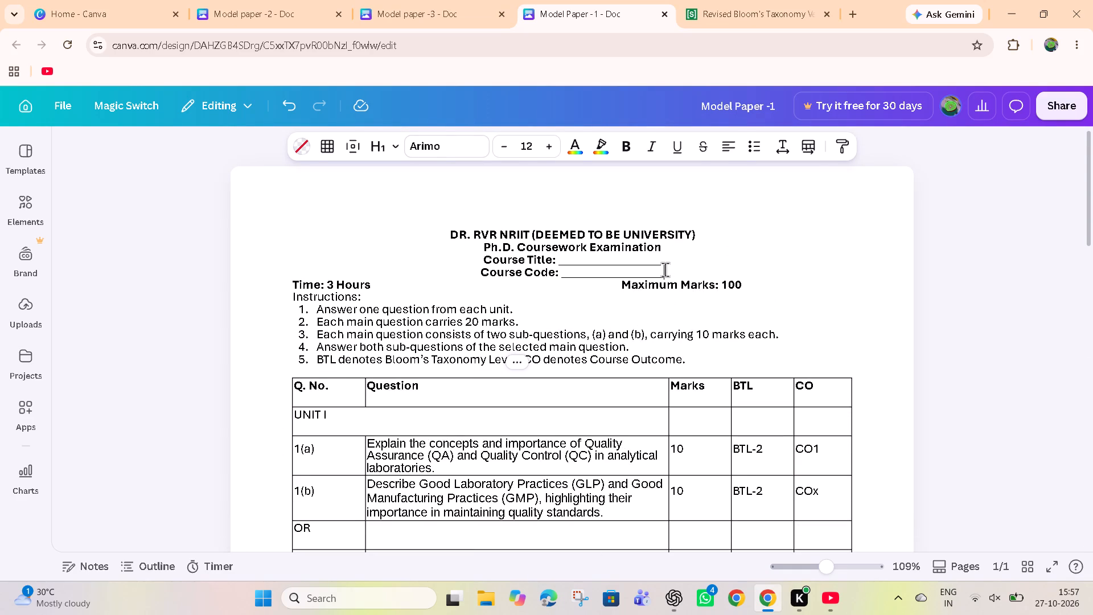
pyautogui.click(665, 261)
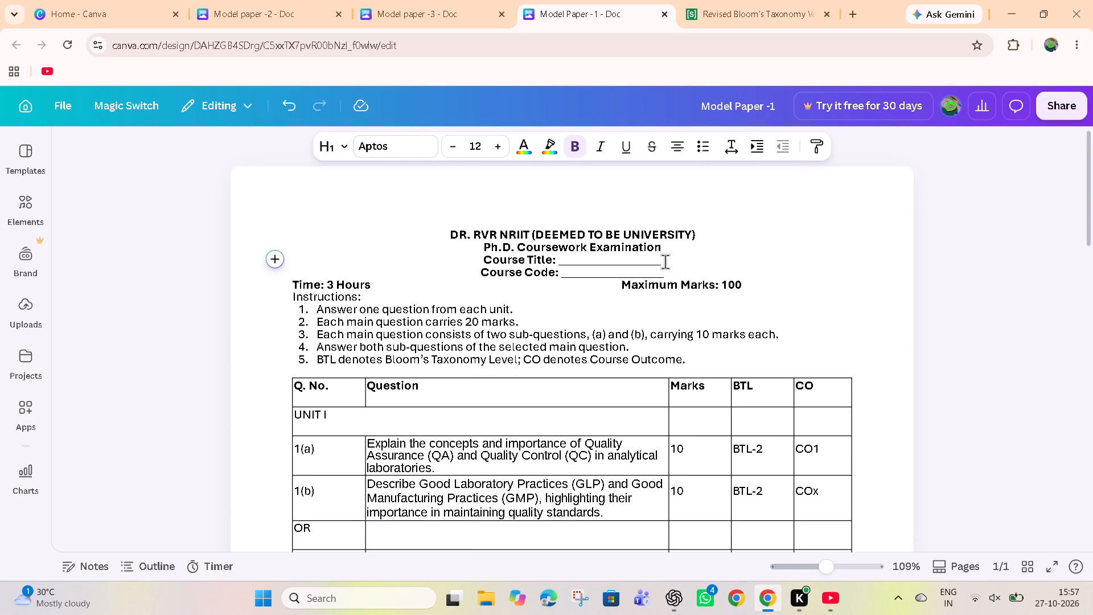
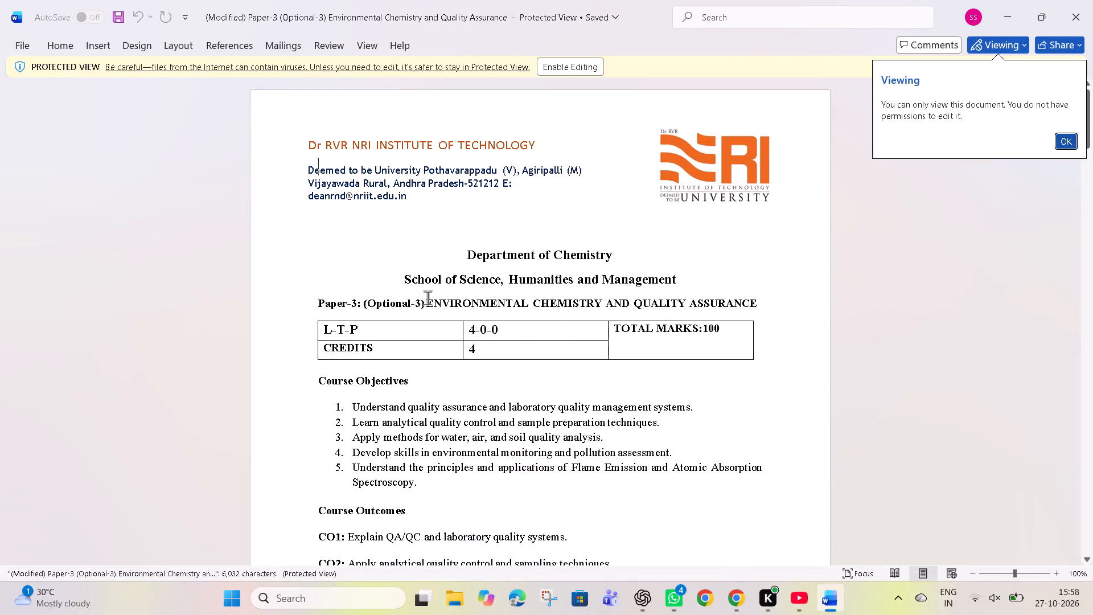
# In the Word syllabus document, copy the course title "ENVIRONMENTAL CHEMISTRY AND QUALITY ASSURANCE" from the Paper-3 (Optional-3) line.
pyautogui.moveTo(428, 298); pyautogui.dragTo(764, 296)
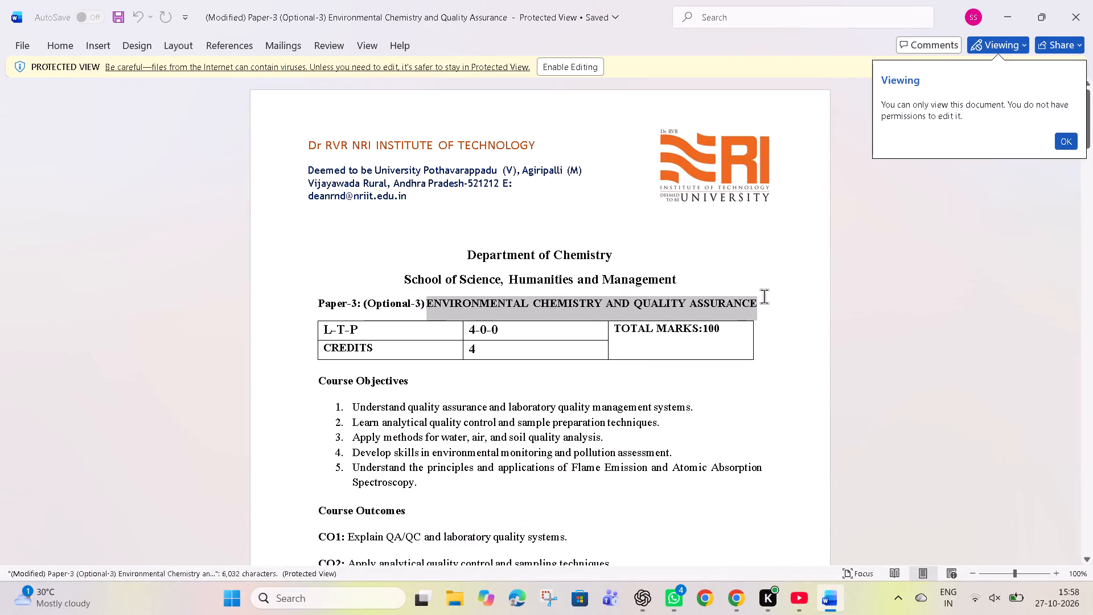
pyautogui.hotkey('ctrl', 'c')
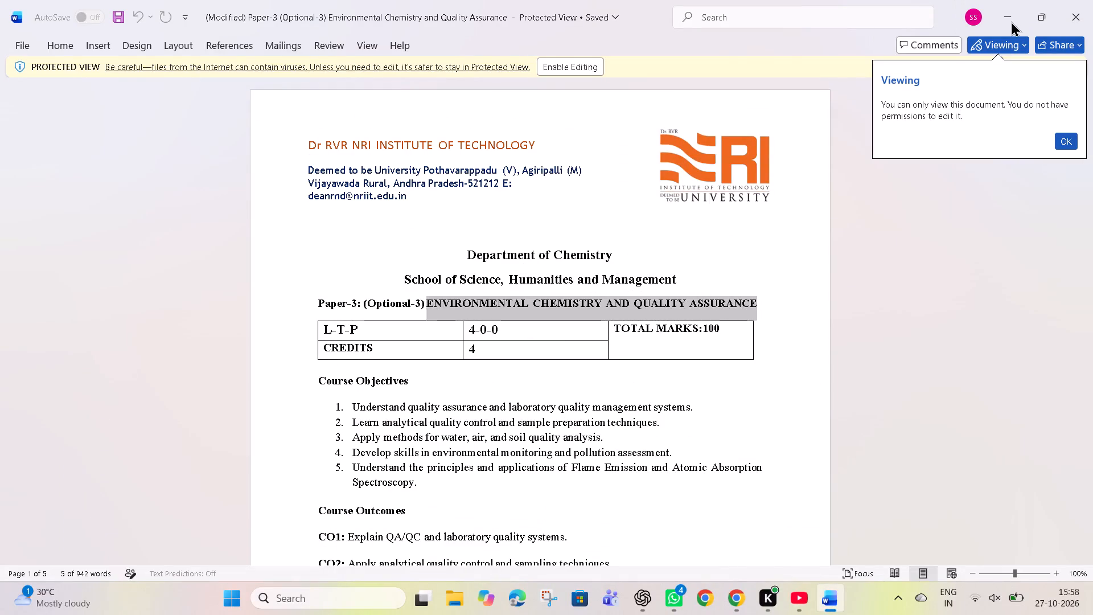
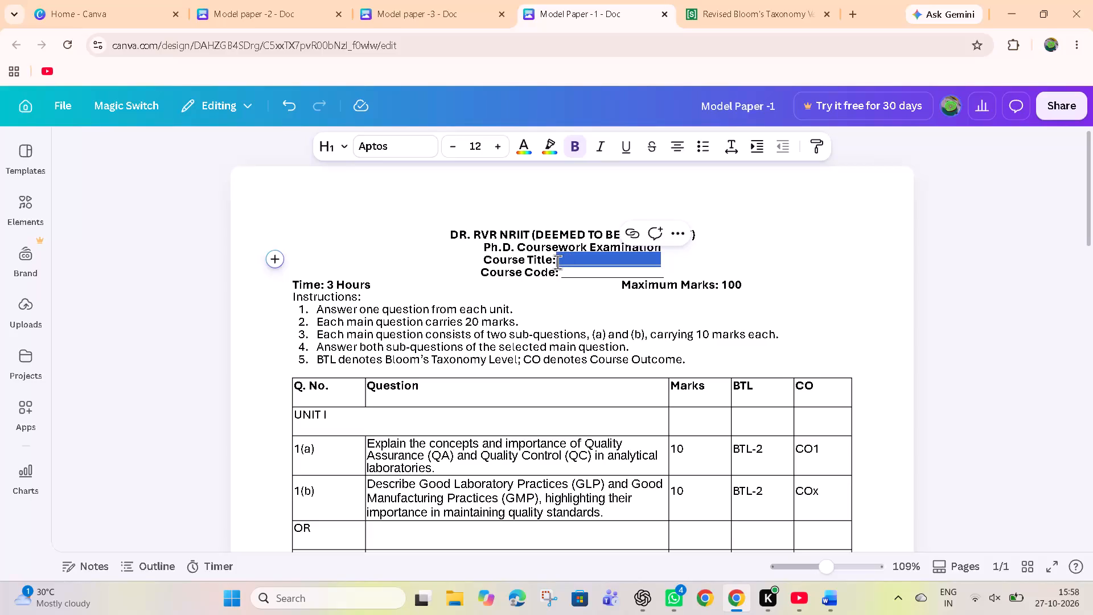
# Fill the Course Title blank in Model Paper -1 with the copied title ENVIRONMENTAL CHEMISTRY AND QUALITY ASSURANCE.
pyautogui.hotkey('ctrl', 'v')
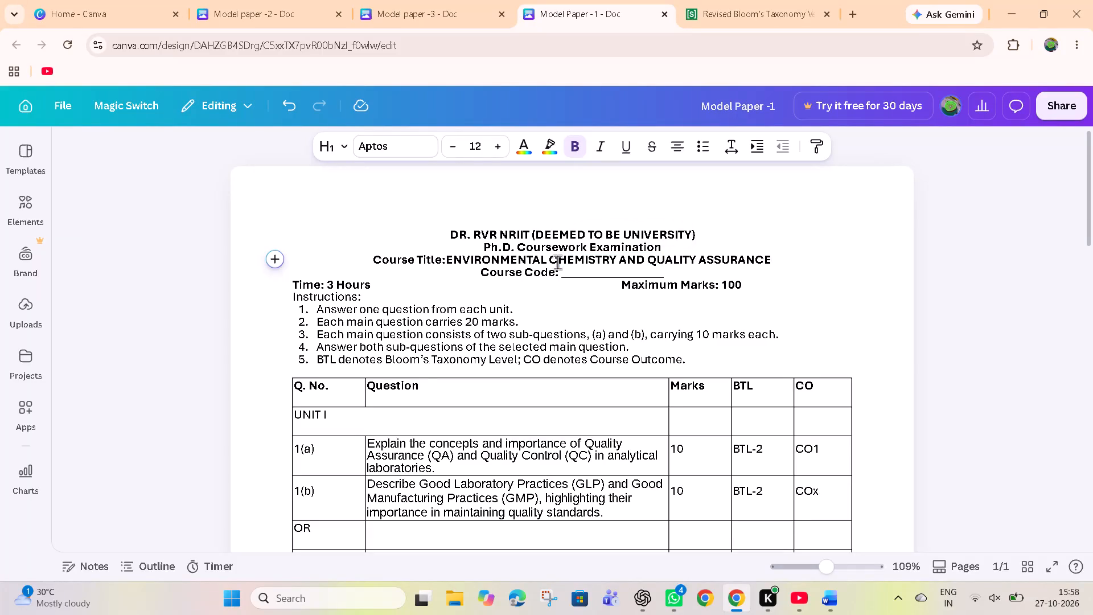
pyautogui.click(445, 0)
pyautogui.scroll(19, 593, 294)
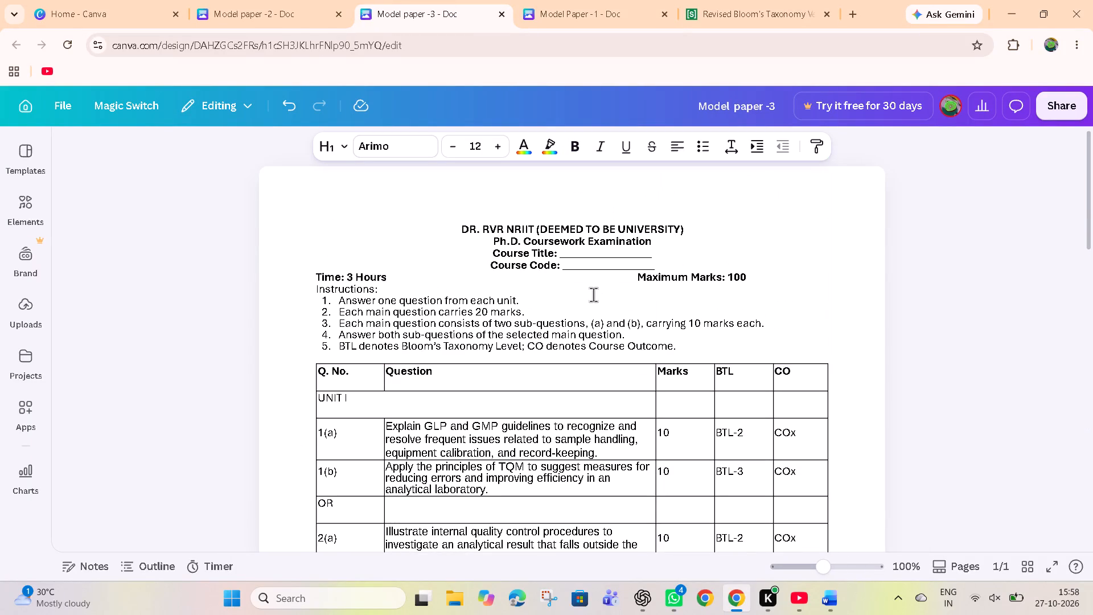
pyautogui.click(568, 1)
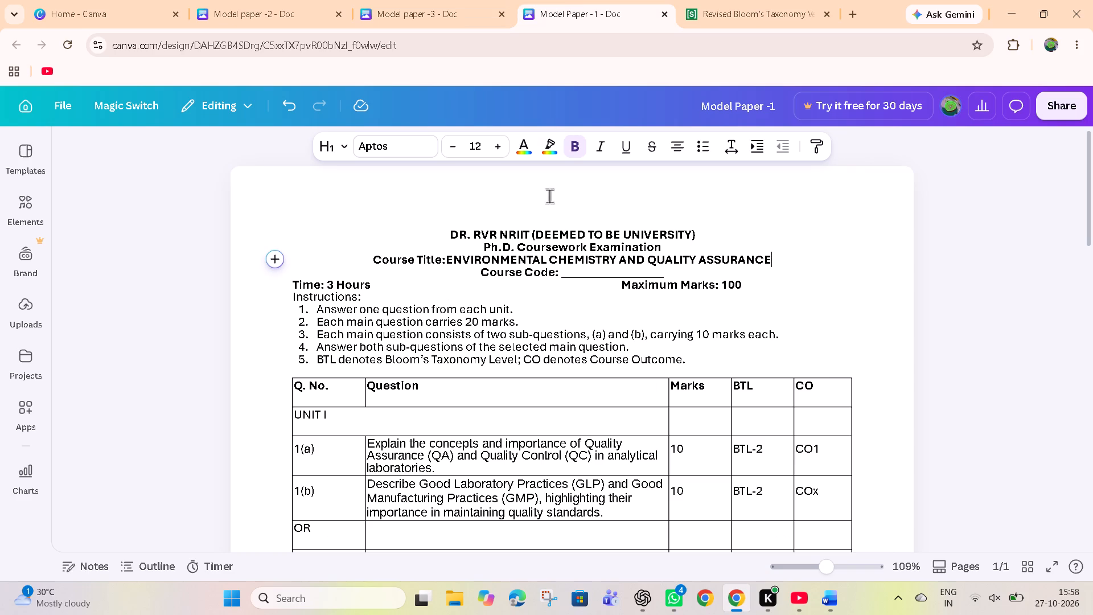
# Set the font size of the course title text after "Course Title:" in Model Paper -1 to 11.
pyautogui.click(446, 258)
pyautogui.moveTo(373, 256); pyautogui.dragTo(439, 260)
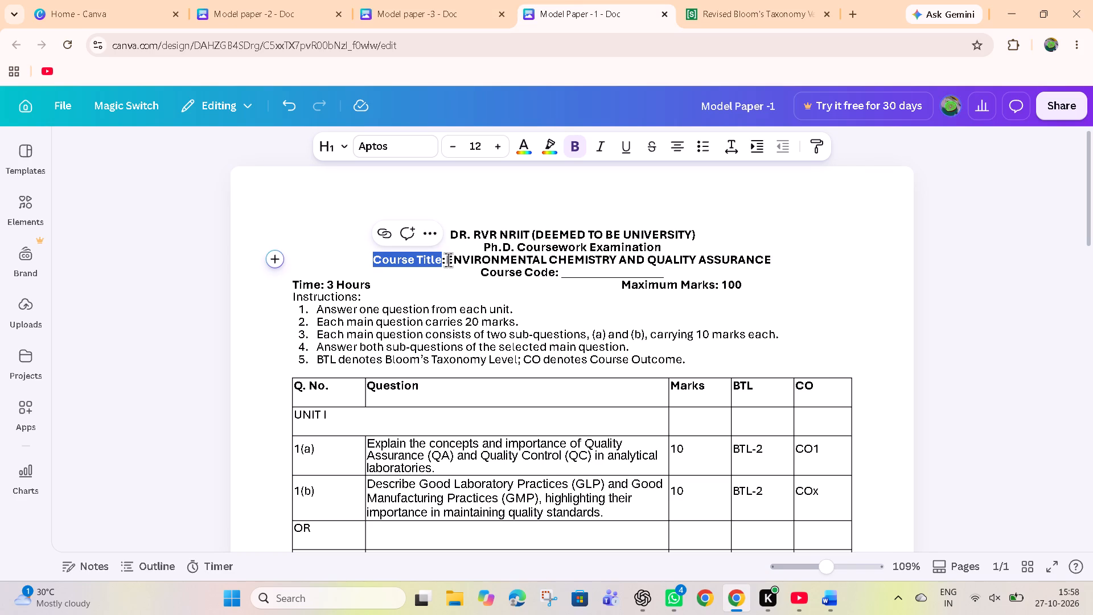
pyautogui.click(447, 260)
pyautogui.moveTo(447, 260); pyautogui.dragTo(544, 257)
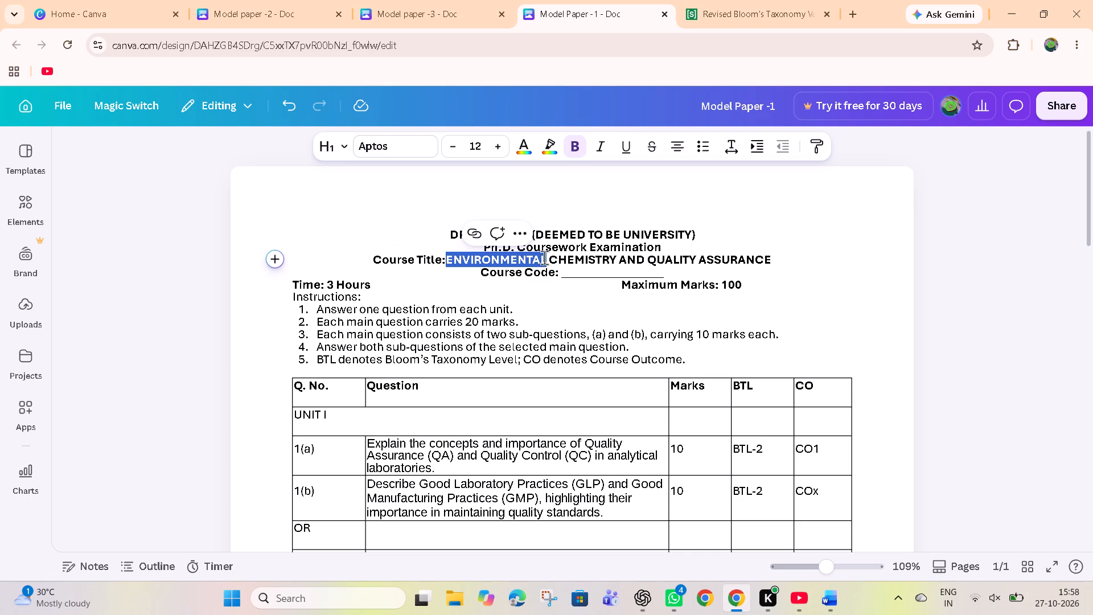
pyautogui.moveTo(544, 257); pyautogui.dragTo(750, 260)
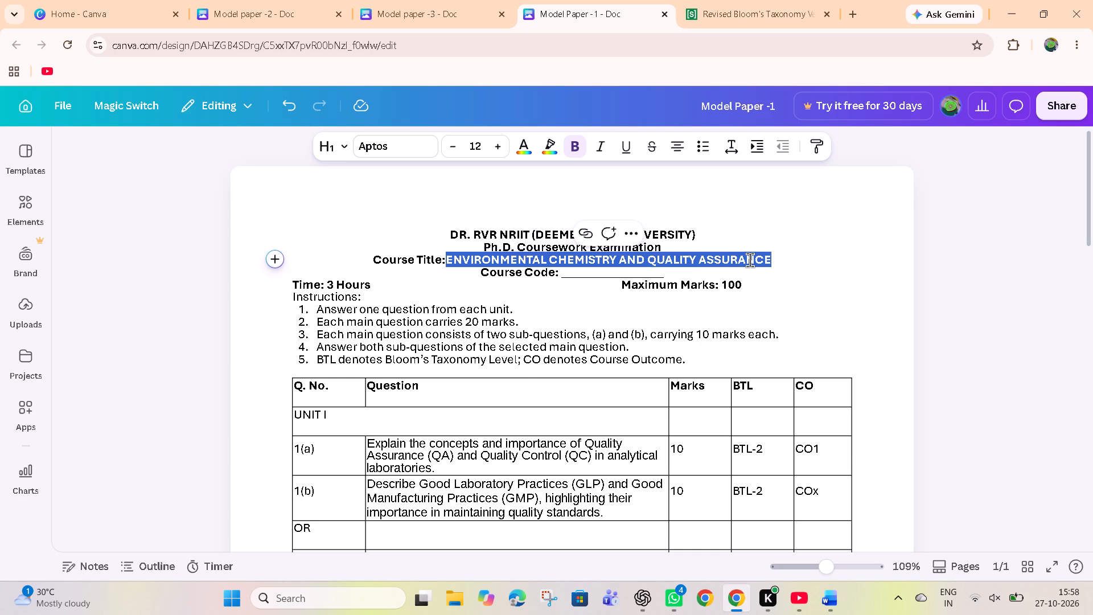
pyautogui.click(800, 263)
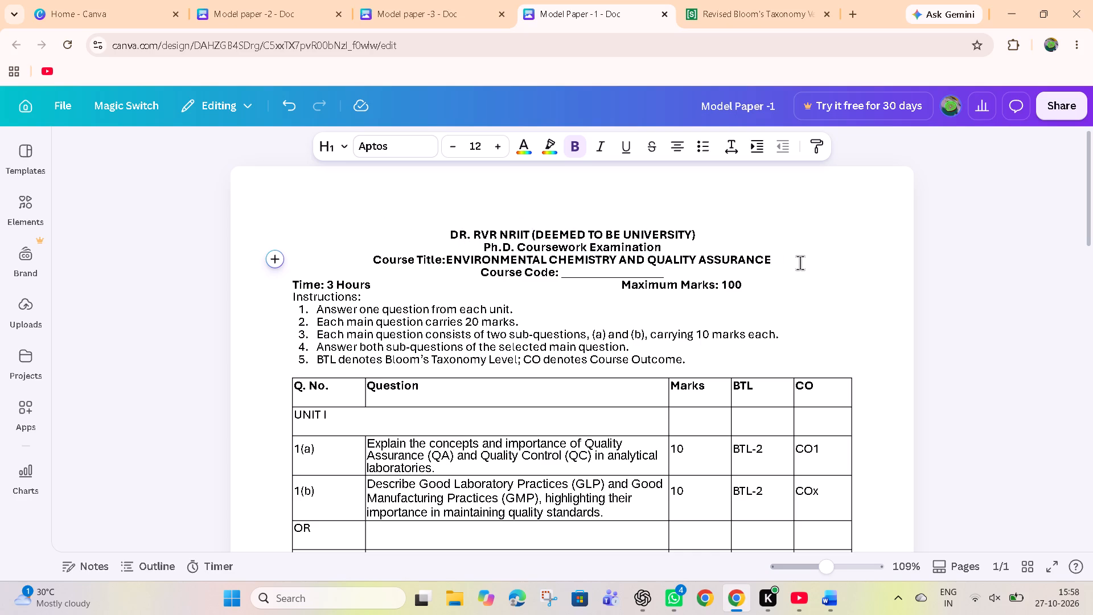
pyautogui.moveTo(375, 257); pyautogui.dragTo(770, 258)
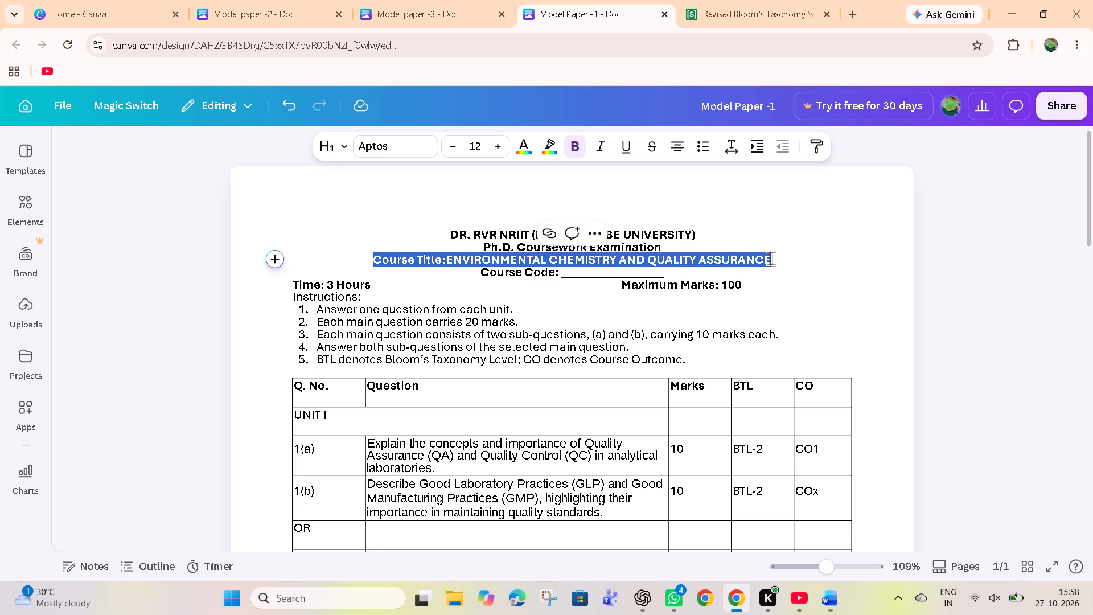
pyautogui.click(453, 271)
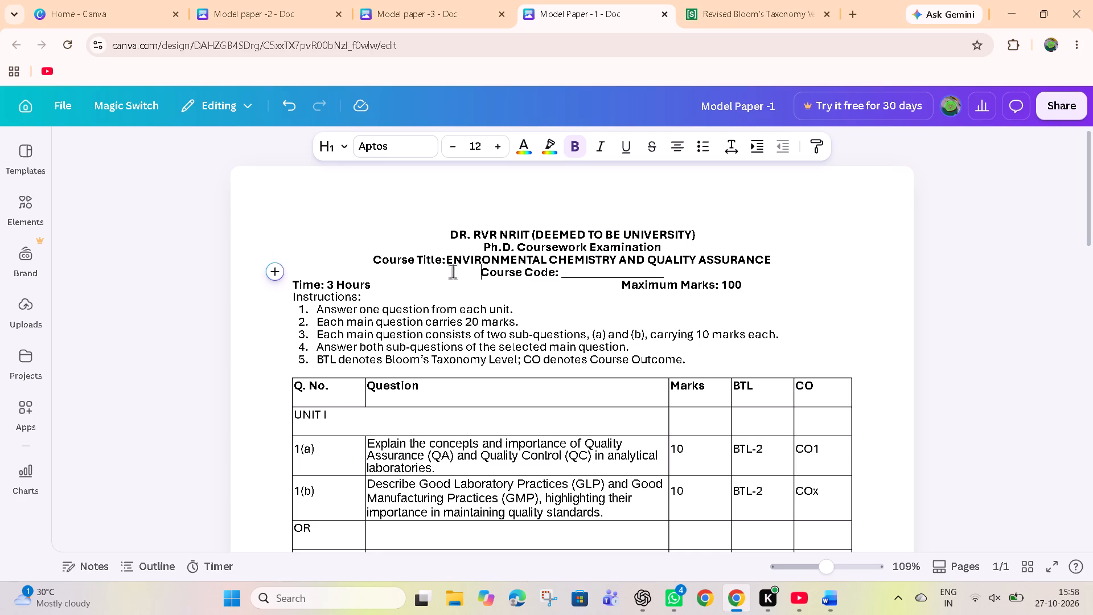
pyautogui.moveTo(447, 257); pyautogui.dragTo(779, 260)
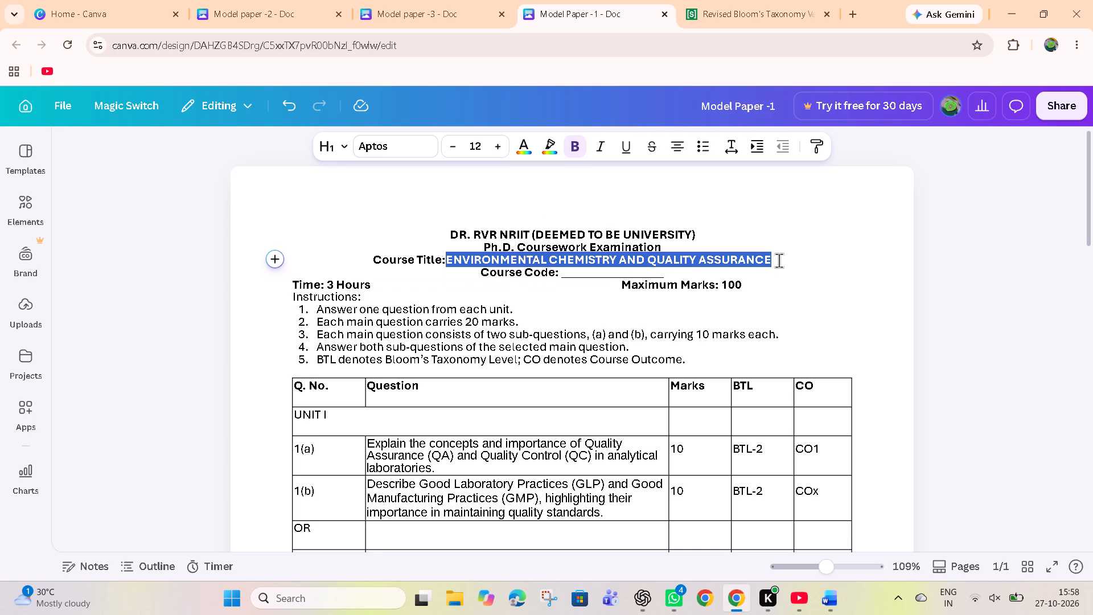
pyautogui.moveTo(779, 260); pyautogui.dragTo(779, 258)
pyautogui.click(453, 136)
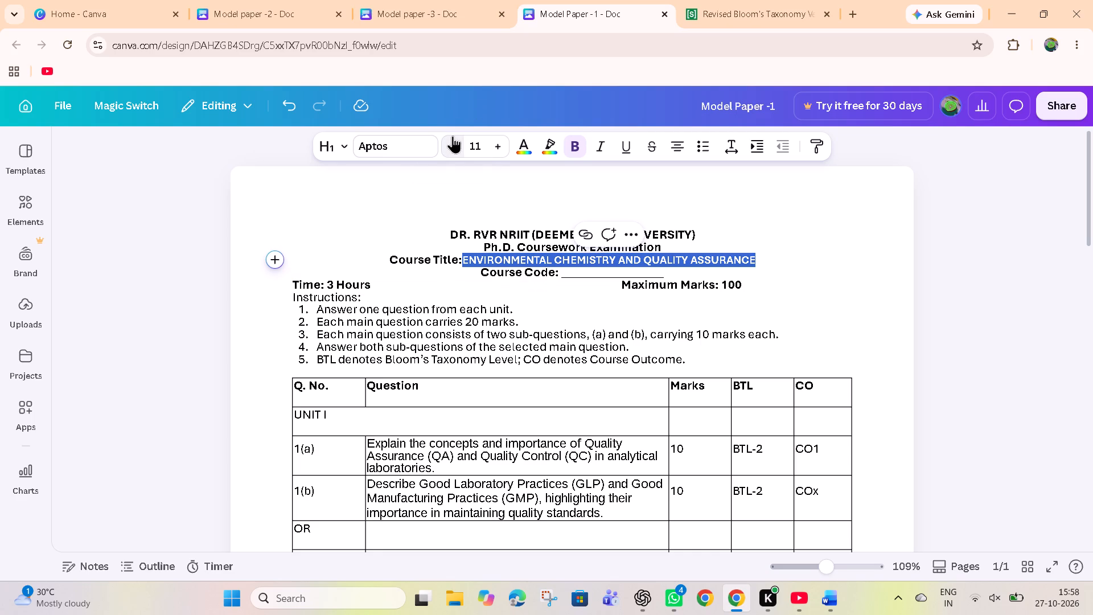
pyautogui.click(787, 256)
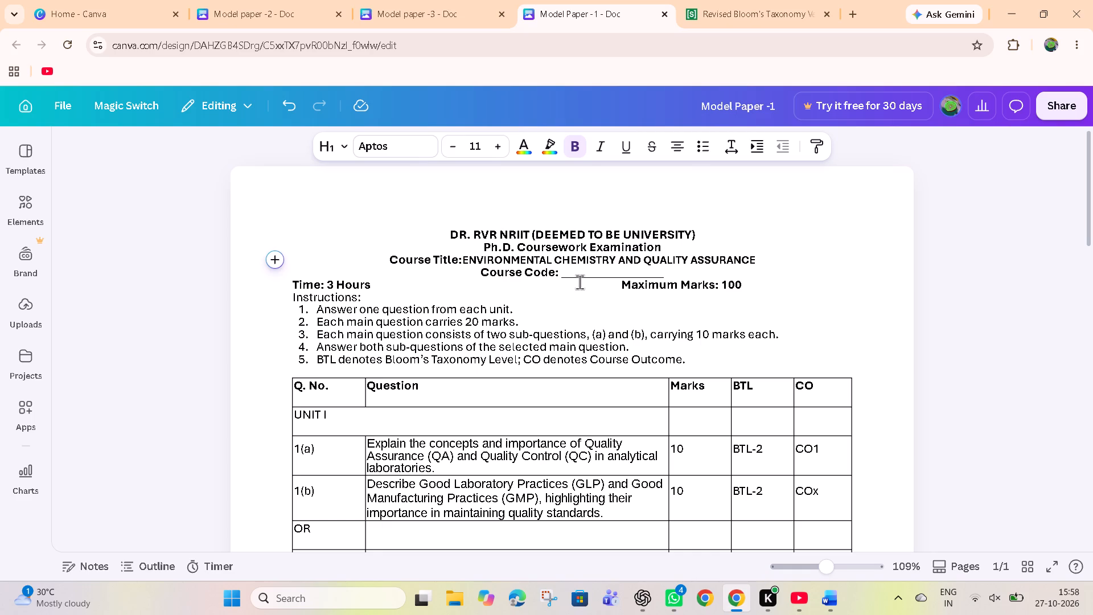
# In Model paper -2, replace the Course Title blank with ENVIRONMENTAL CHEMISTRY AND QUALITY ASSURANCE at font size 11.
pyautogui.click(275, 0)
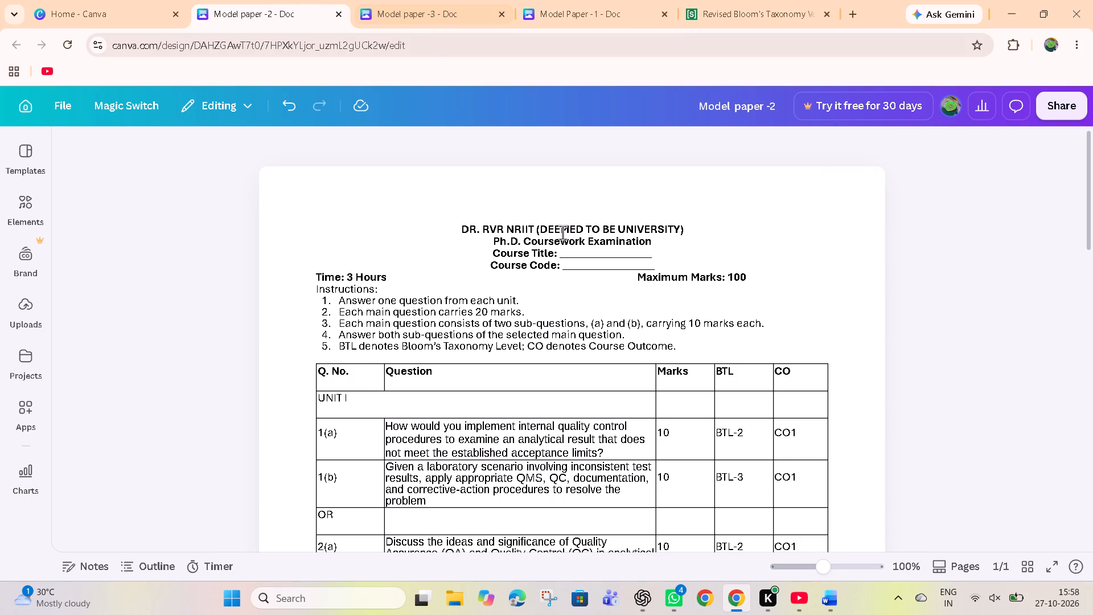
pyautogui.moveTo(558, 252); pyautogui.dragTo(667, 255)
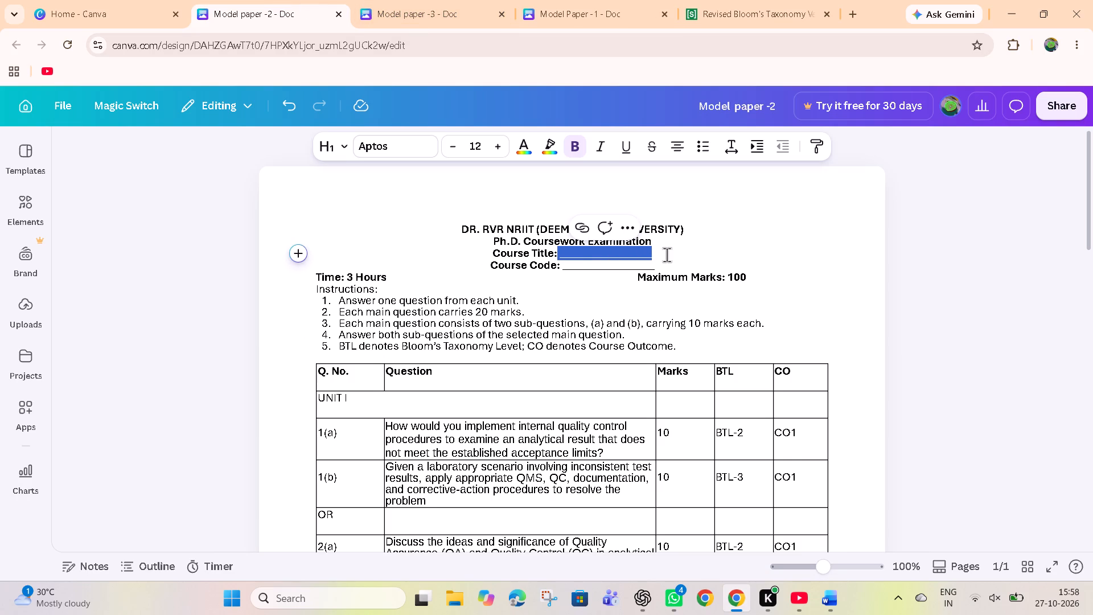
pyautogui.hotkey('ctrl', 'v')
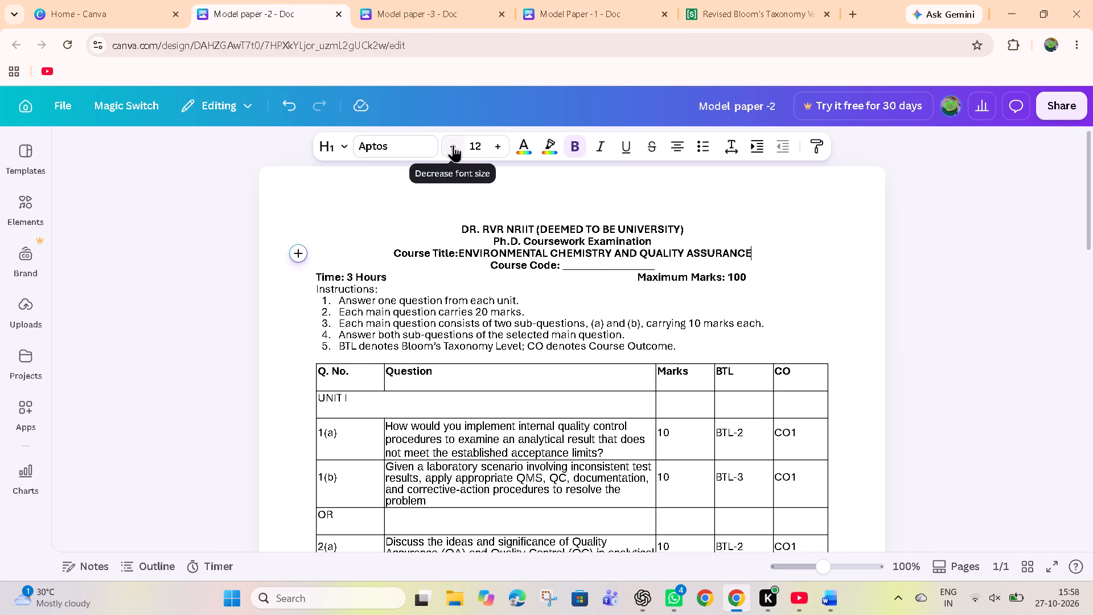
pyautogui.click(453, 145)
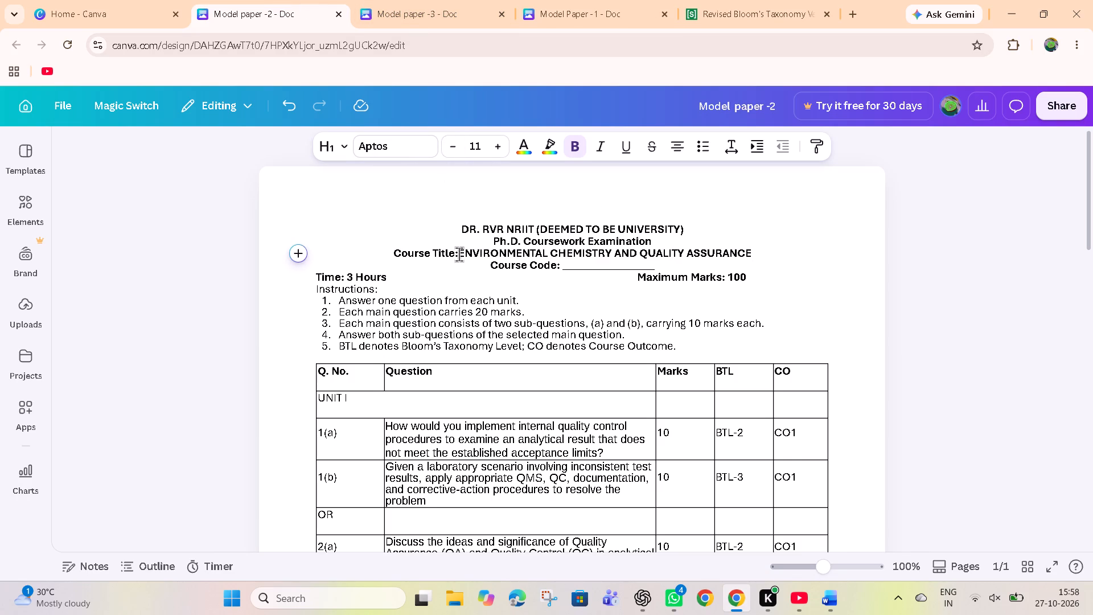
pyautogui.moveTo(459, 253); pyautogui.dragTo(770, 255)
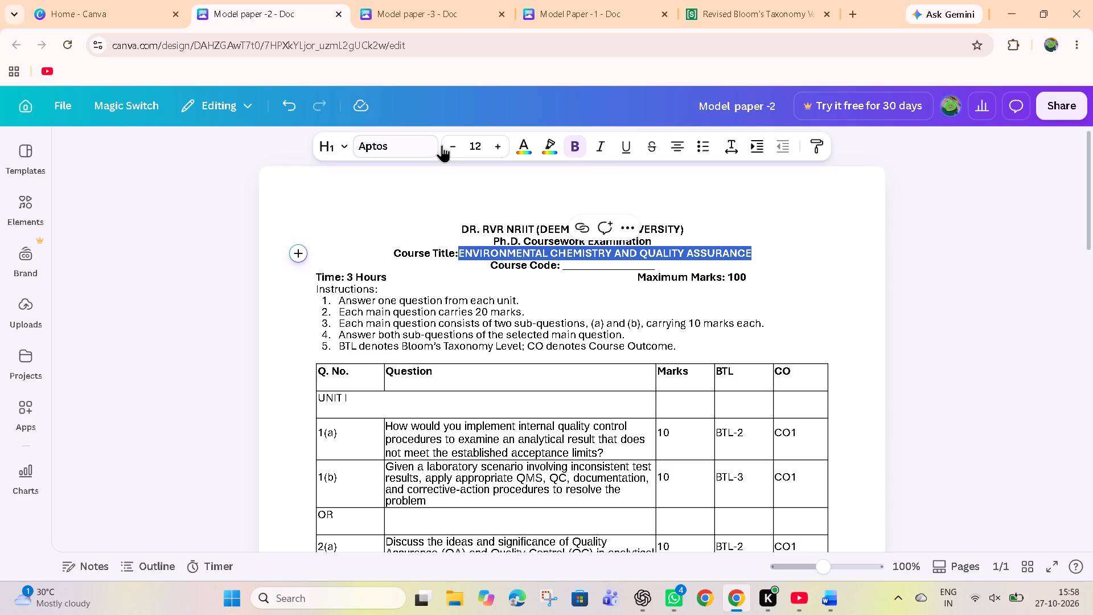
pyautogui.click(448, 145)
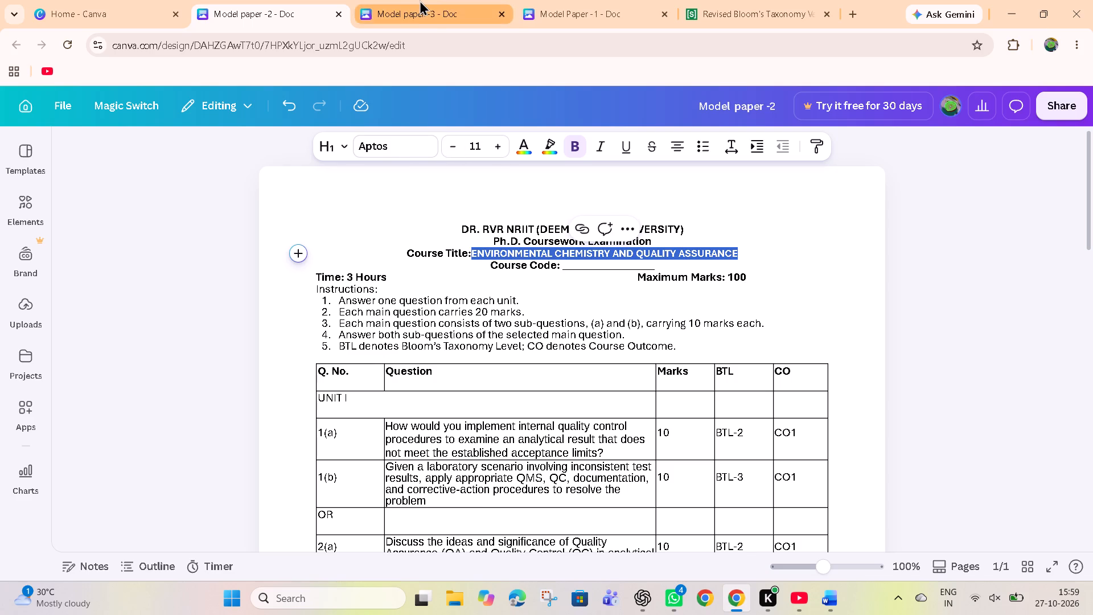
# In Model paper -3, replace the Course Title blank with ENVIRONMENTAL CHEMISTRY AND QUALITY ASSURANCE and make that text one font size smaller.
pyautogui.click(420, 0)
pyautogui.moveTo(557, 255); pyautogui.dragTo(692, 259)
pyautogui.hotkey('ctrl', 'v')
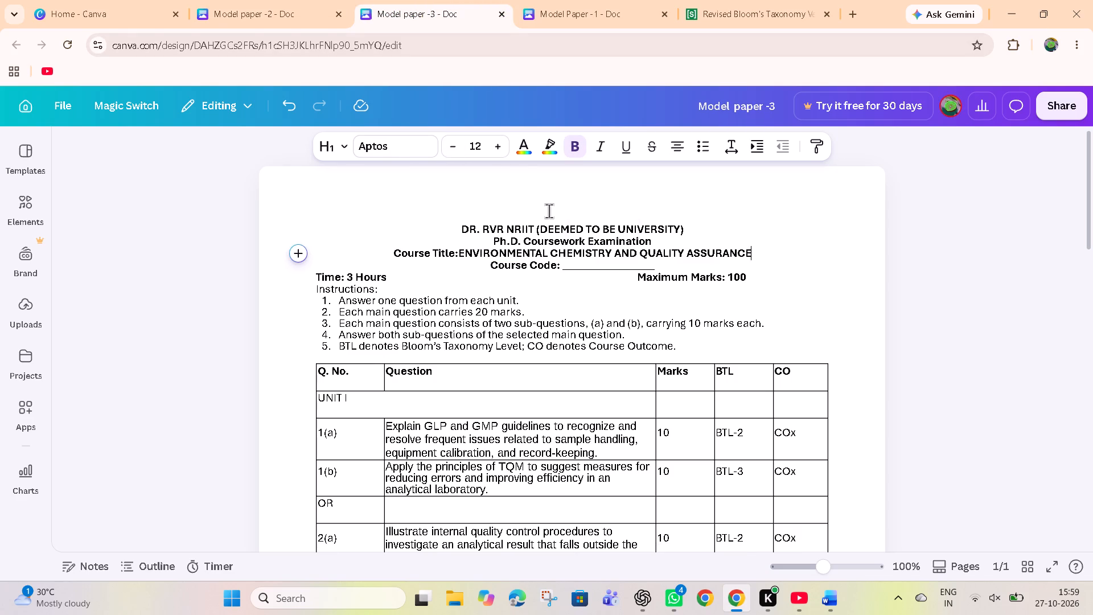
pyautogui.moveTo(459, 251); pyautogui.dragTo(746, 255)
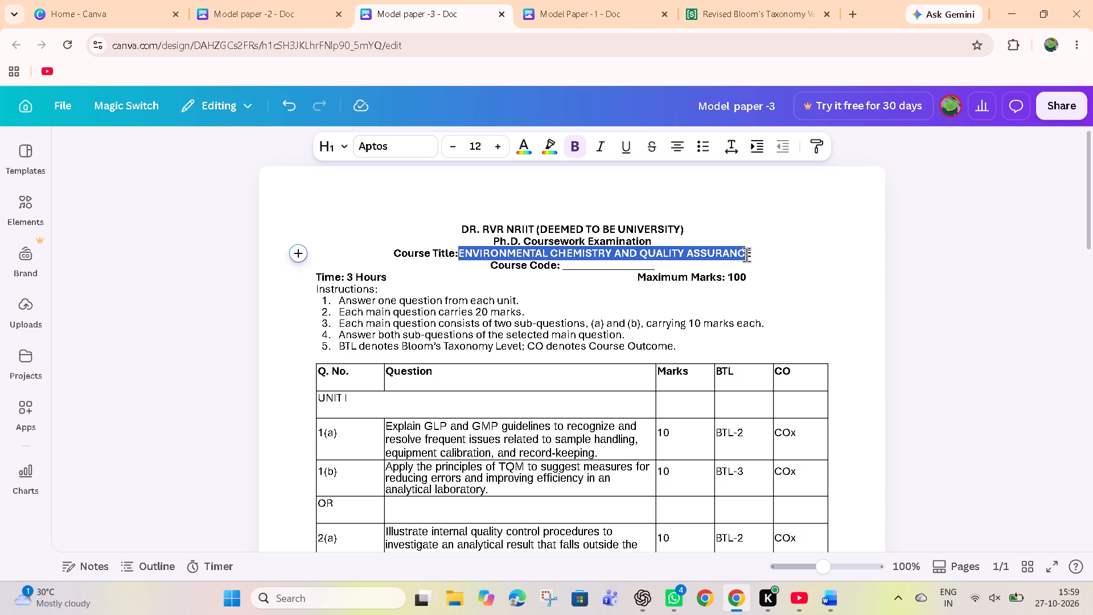
pyautogui.moveTo(746, 255); pyautogui.dragTo(761, 247)
pyautogui.click(761, 247)
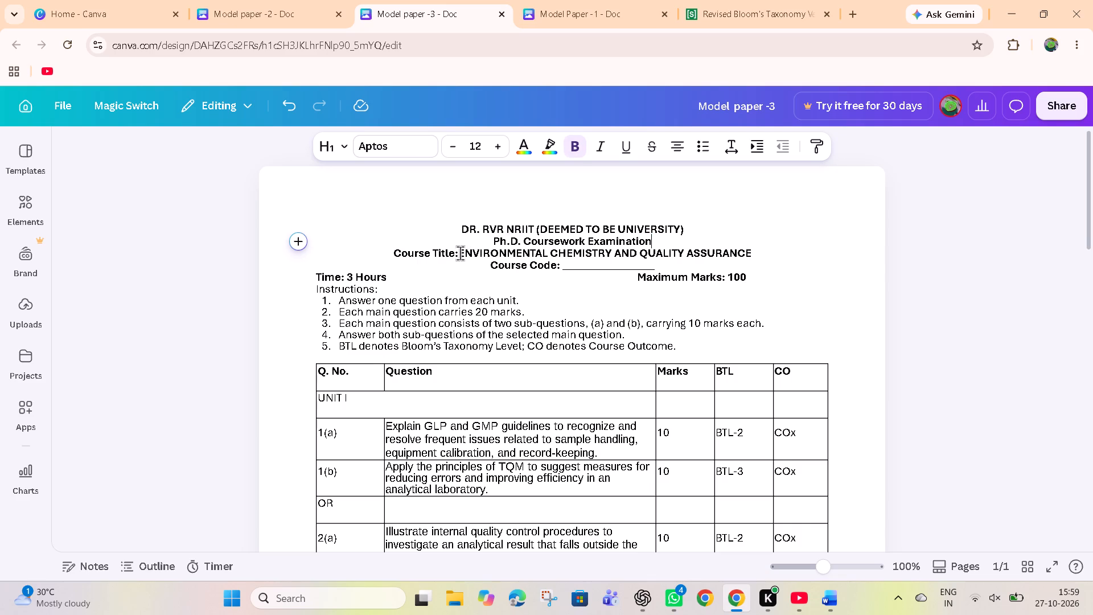
pyautogui.moveTo(459, 254); pyautogui.dragTo(749, 253)
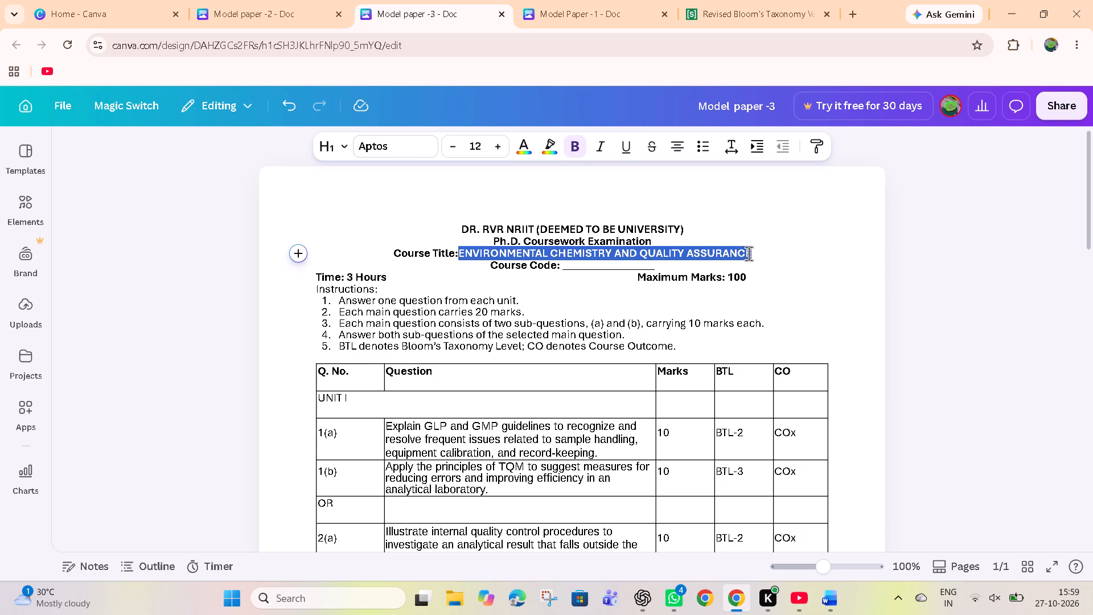
pyautogui.moveTo(749, 253); pyautogui.dragTo(756, 253)
pyautogui.click(458, 150)
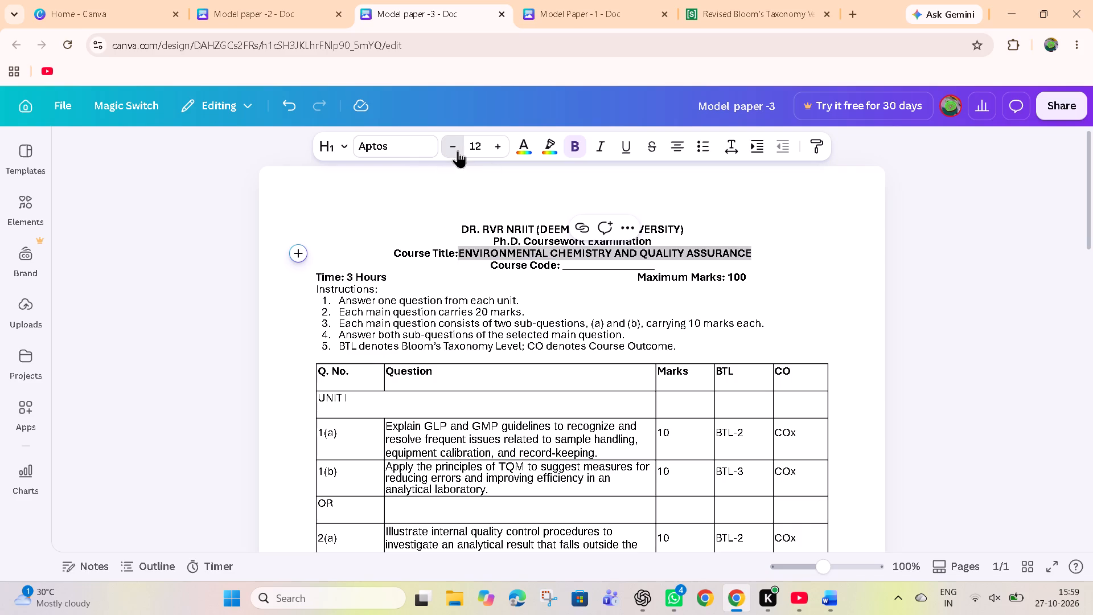
pyautogui.click(766, 241)
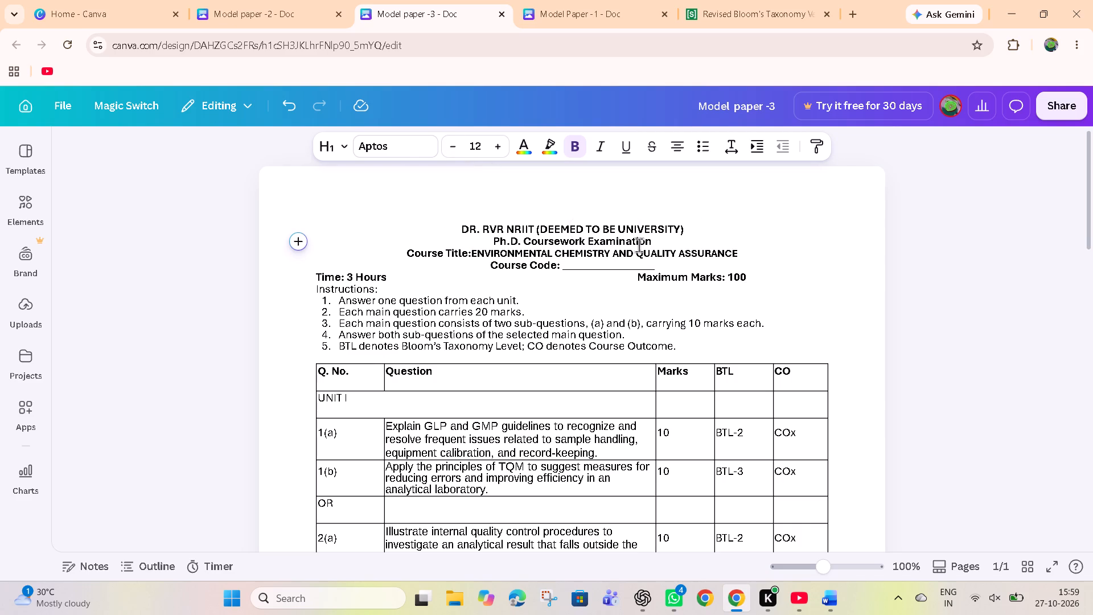
pyautogui.click(661, 261)
# Set the CO entries of Unit I questions 1(a), 1(b), 2(a) and 2(b) in Model paper -3 to CO1.
pyautogui.scroll(-1, 842, 414)
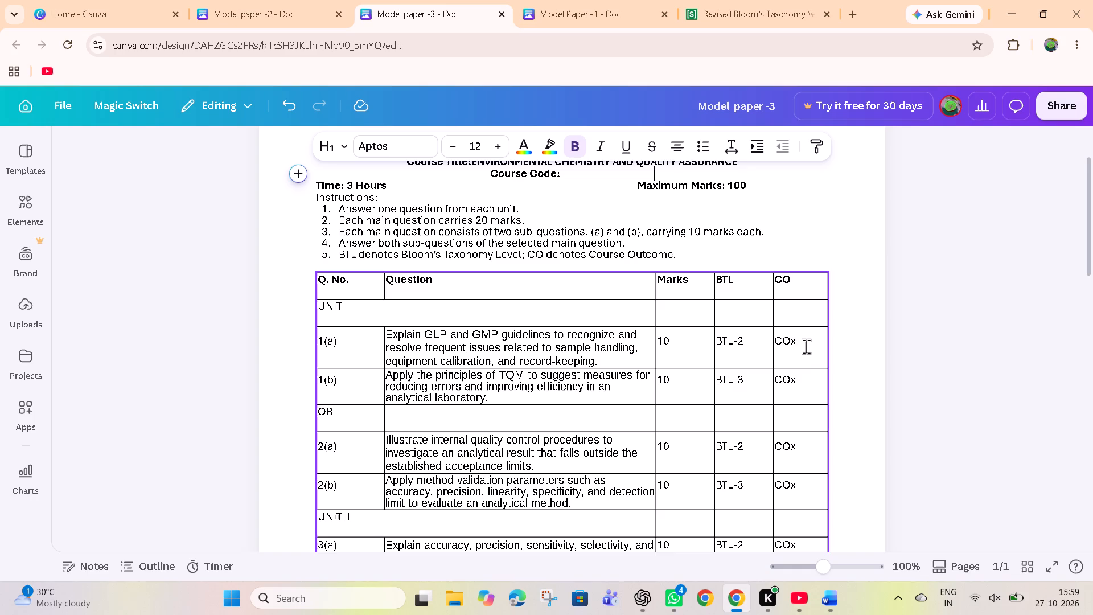
pyautogui.click(806, 346)
pyautogui.press('BackSpace')
pyautogui.press('1')
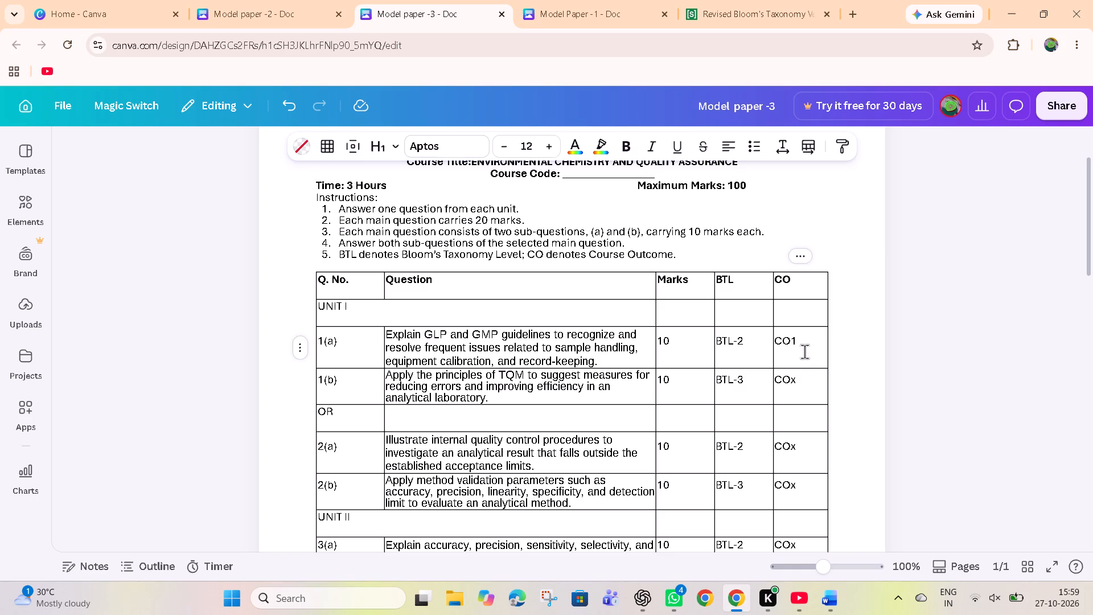
pyautogui.click(802, 377)
pyautogui.press('BackSpace')
pyautogui.press('1')
pyautogui.click(800, 452)
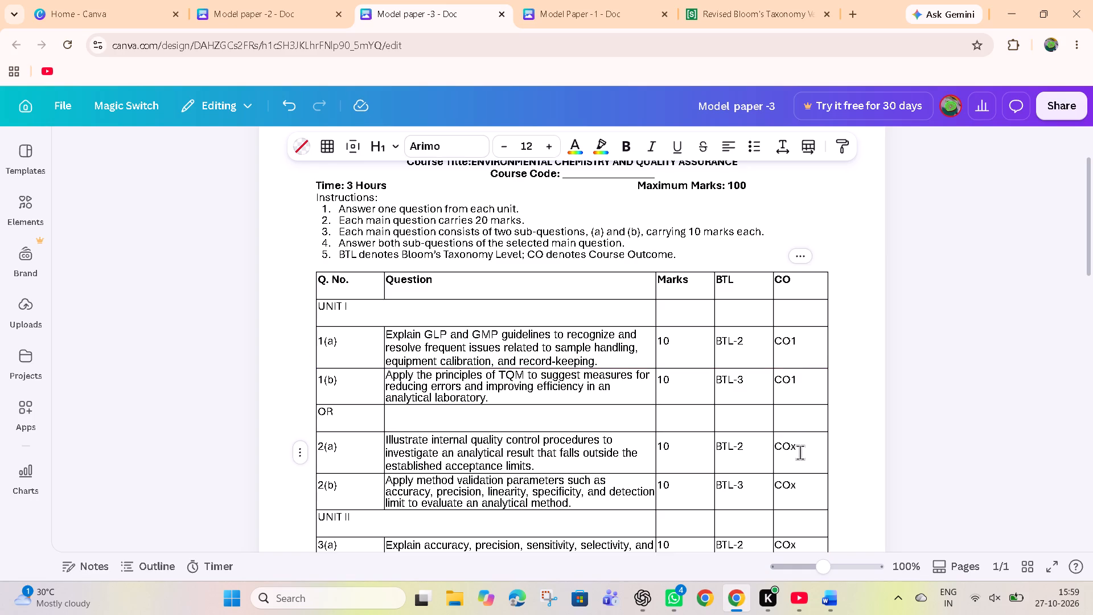
pyautogui.press('Left')
pyautogui.press('BackSpace')
pyautogui.press('1')
pyautogui.scroll(-2, 800, 452)
pyautogui.scroll(-3, 801, 341)
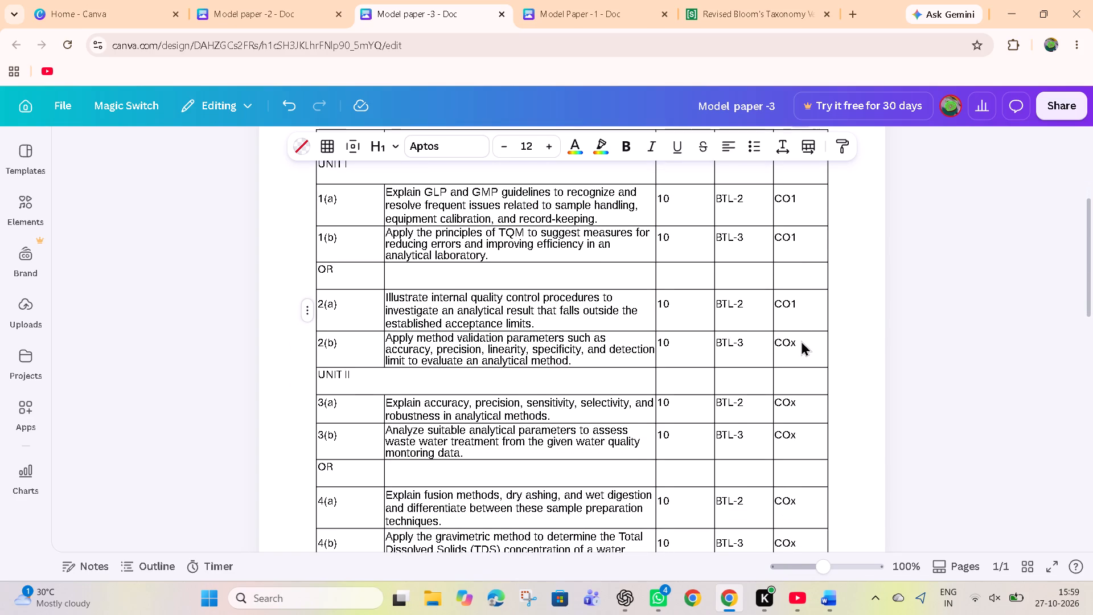
pyautogui.click(800, 343)
pyautogui.press('BackSpace')
pyautogui.press('1')
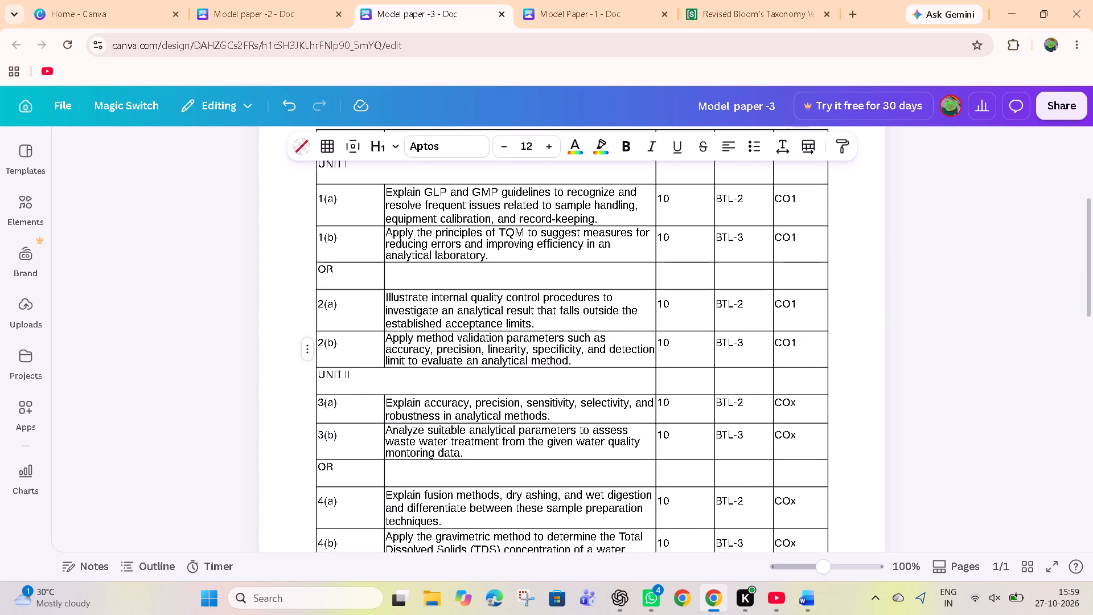
# Set the CO entries of Unit II questions 3(a), 3(b), 4(a) and 4(b) in Model paper -3 to CO2.
pyautogui.click(802, 397)
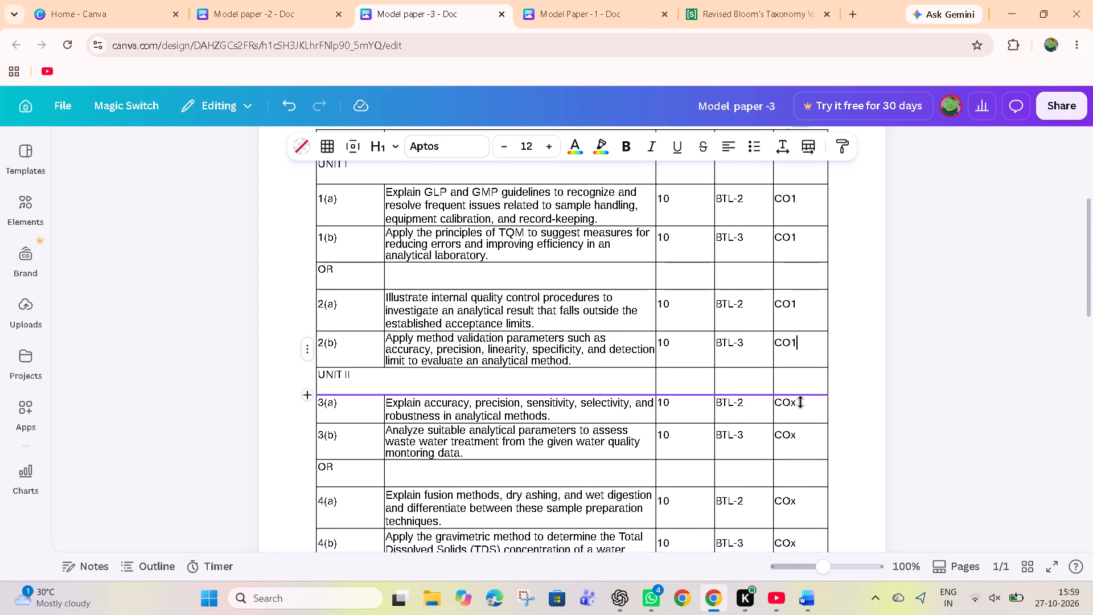
pyautogui.click(800, 403)
pyautogui.click(800, 406)
pyautogui.press('BackSpace')
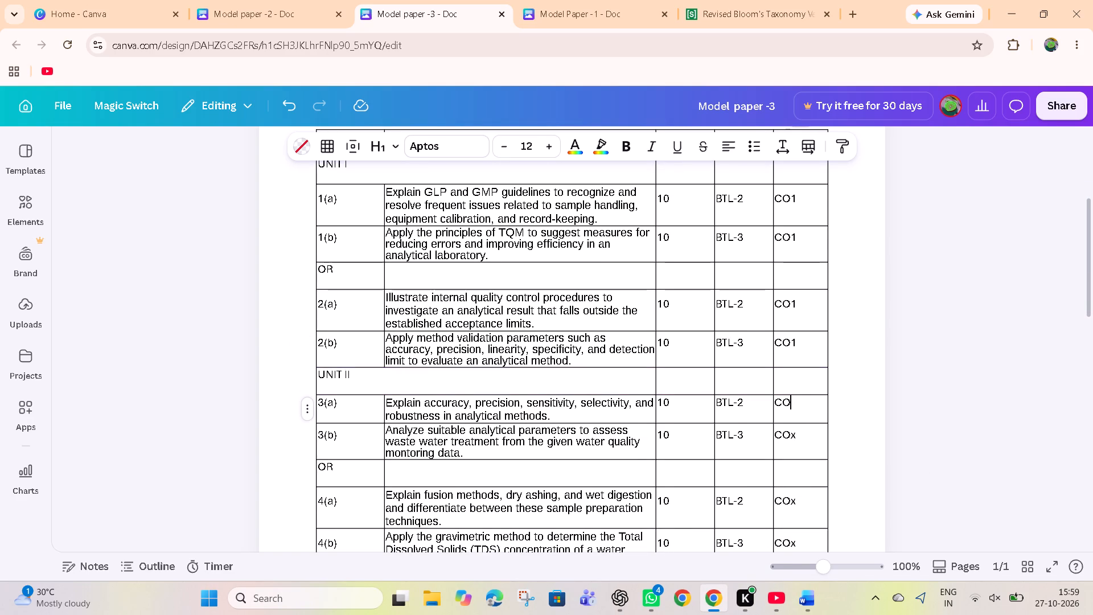
pyautogui.press('2')
pyautogui.click(800, 437)
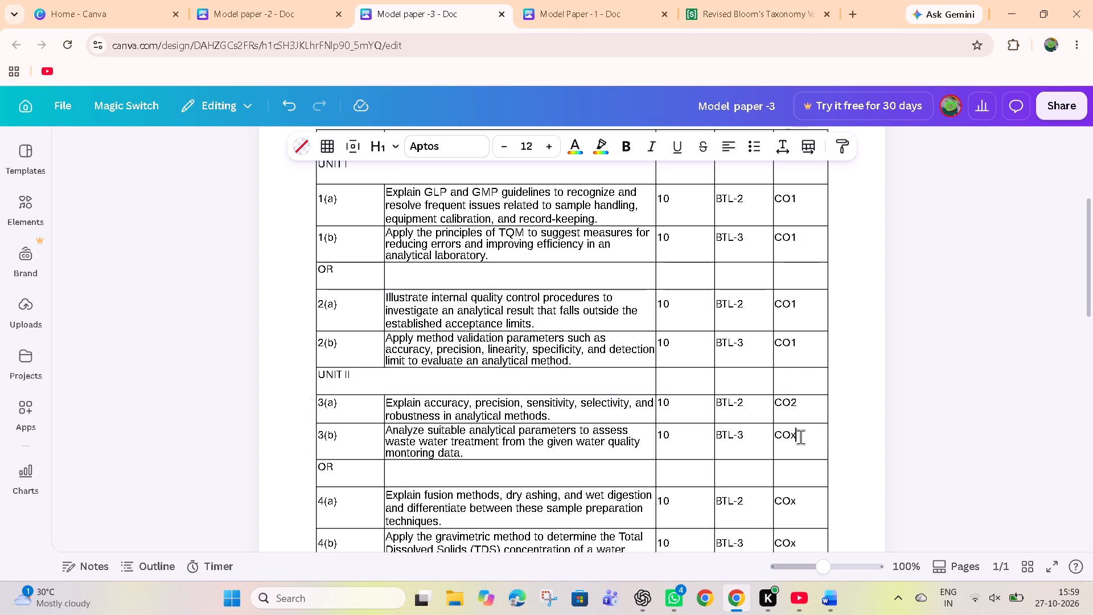
pyautogui.press('BackSpace')
pyautogui.press('2')
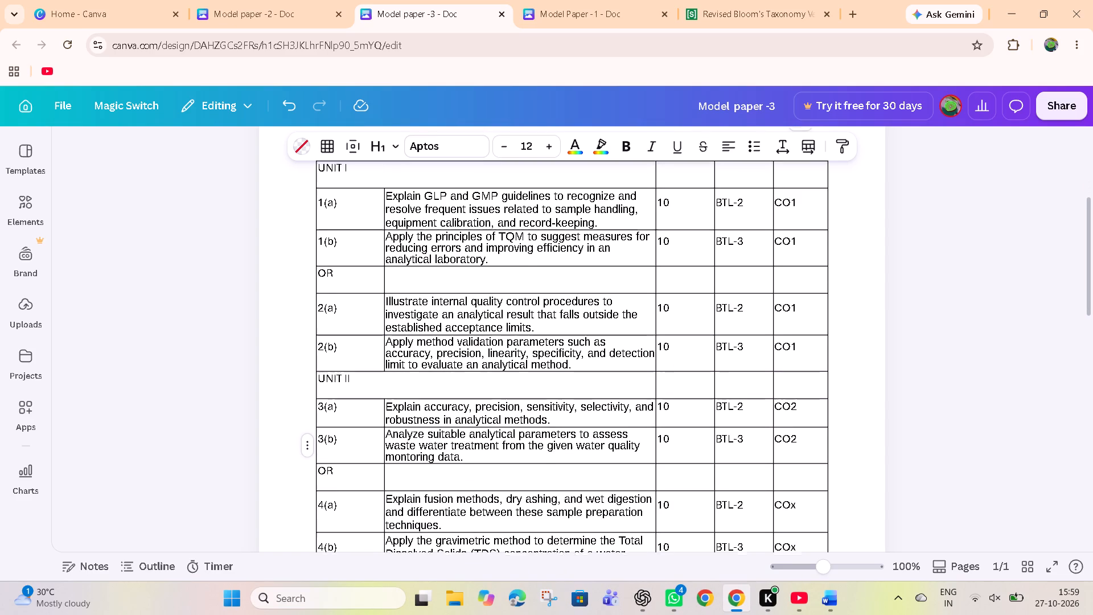
pyautogui.click(799, 503)
pyautogui.press('BackSpace')
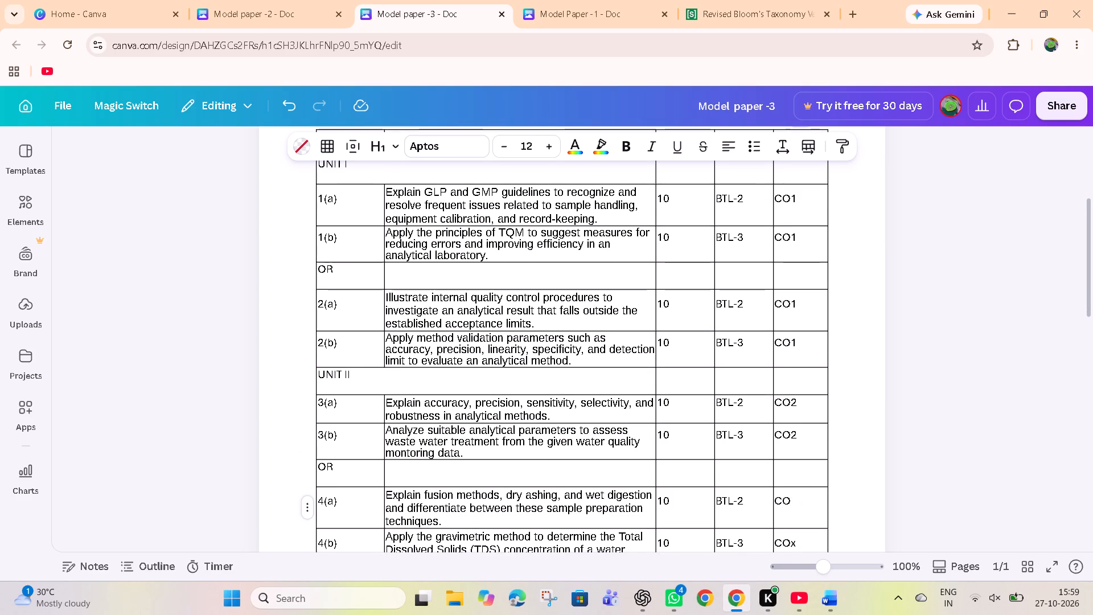
pyautogui.press('2')
pyautogui.scroll(-2, 799, 503)
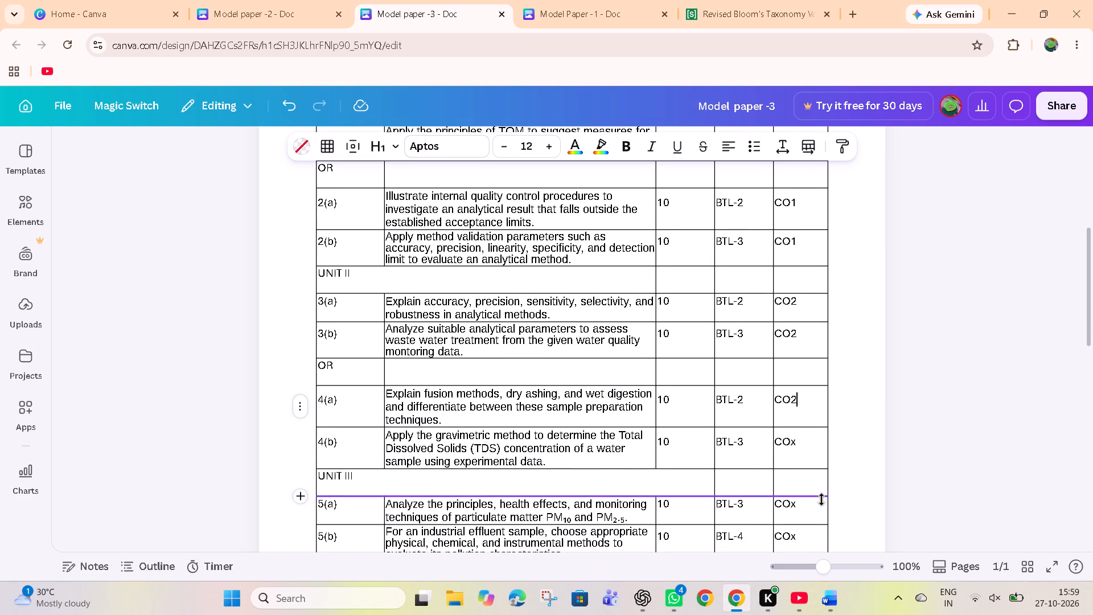
pyautogui.click(806, 443)
pyautogui.press('BackSpace')
pyautogui.press('2')
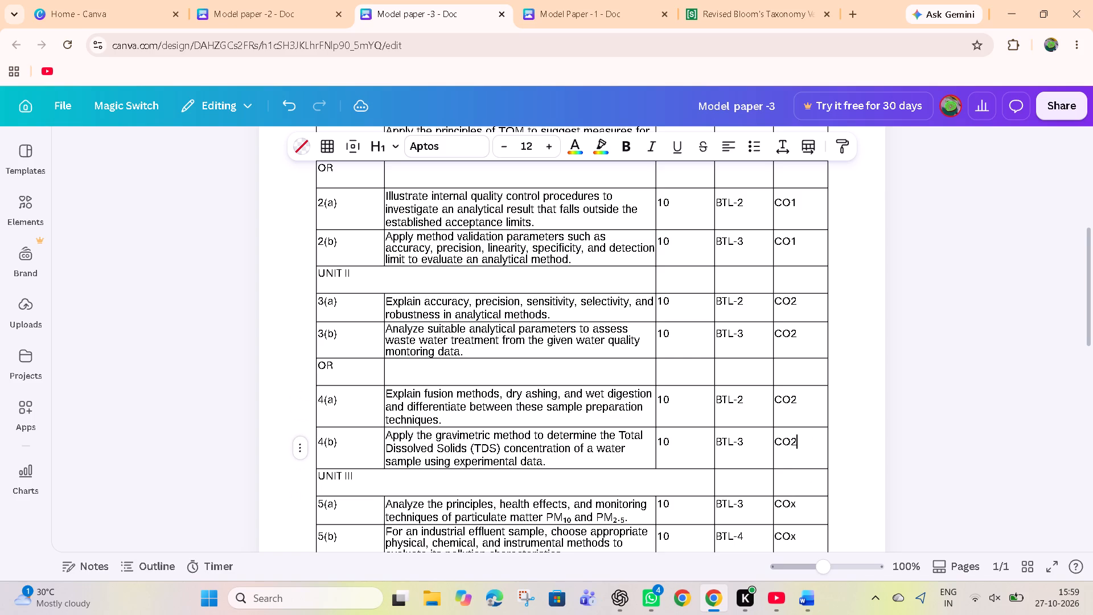
# Set the CO entries of Unit III questions 5(a), 5(b), 6(a) and 6(b) in Model paper -3 to CO3.
pyautogui.scroll(-1, 806, 443)
pyautogui.click(801, 504)
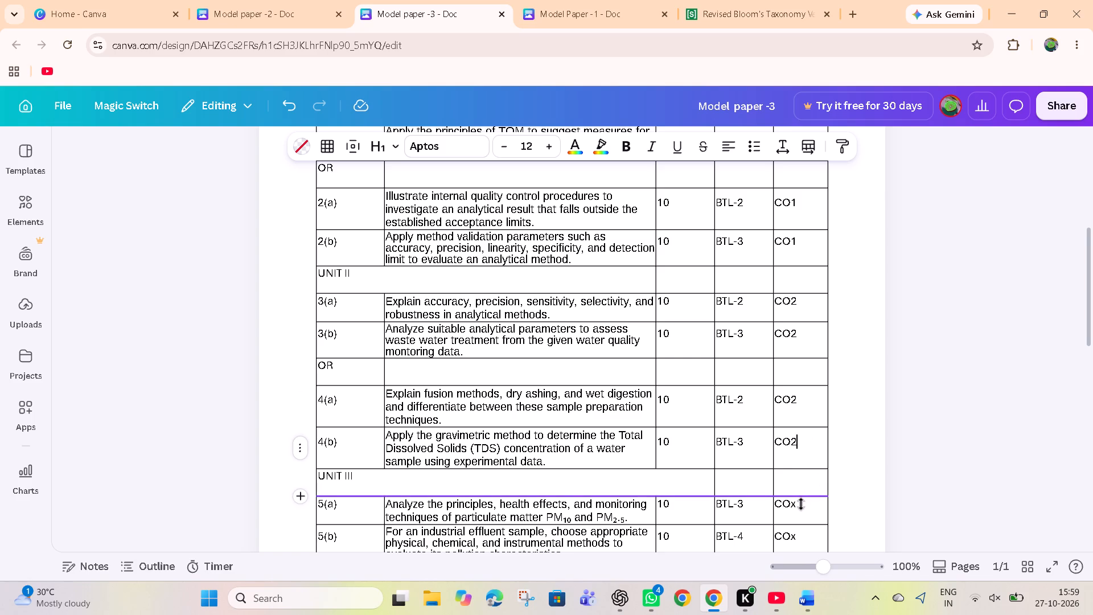
pyautogui.scroll(-2, 761, 376)
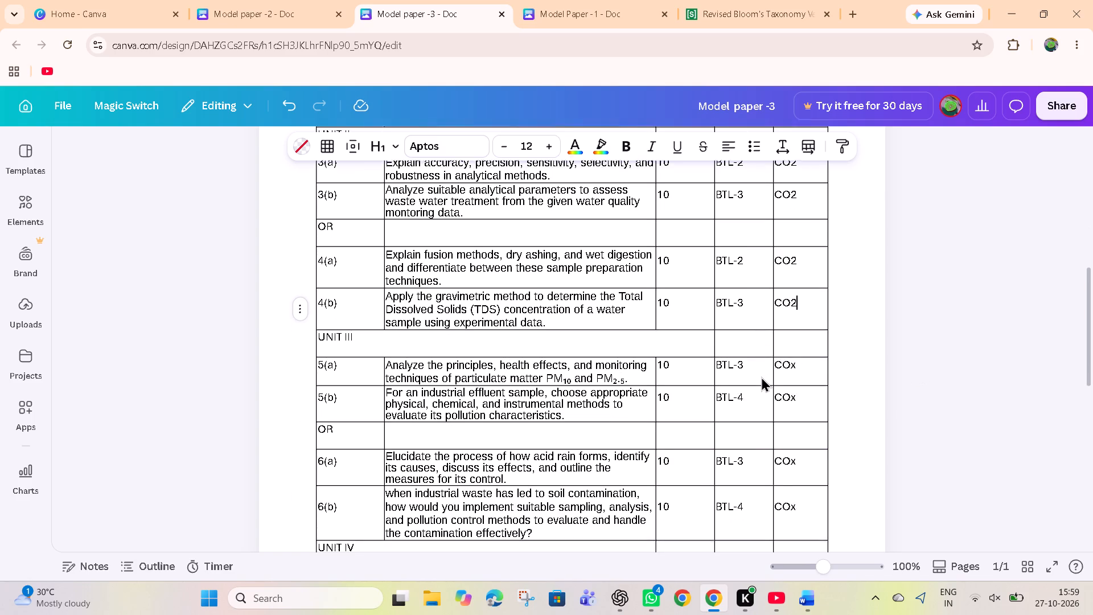
pyautogui.scroll(-1, 761, 376)
pyautogui.click(804, 354)
pyautogui.press('BackSpace')
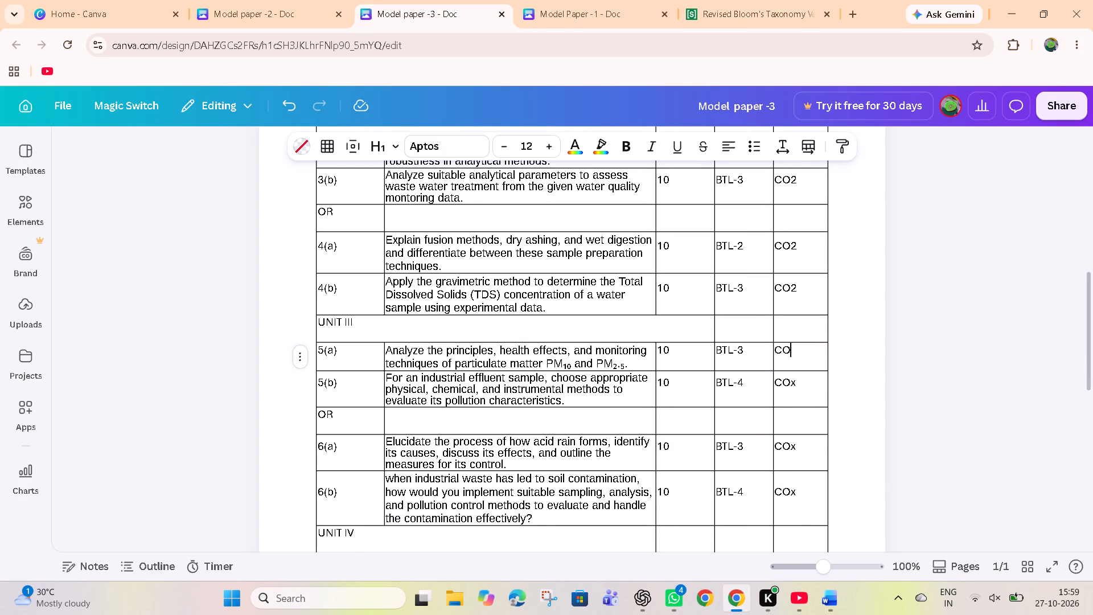
pyautogui.press('3')
pyautogui.click(801, 381)
pyautogui.press('BackSpace')
pyautogui.press('3')
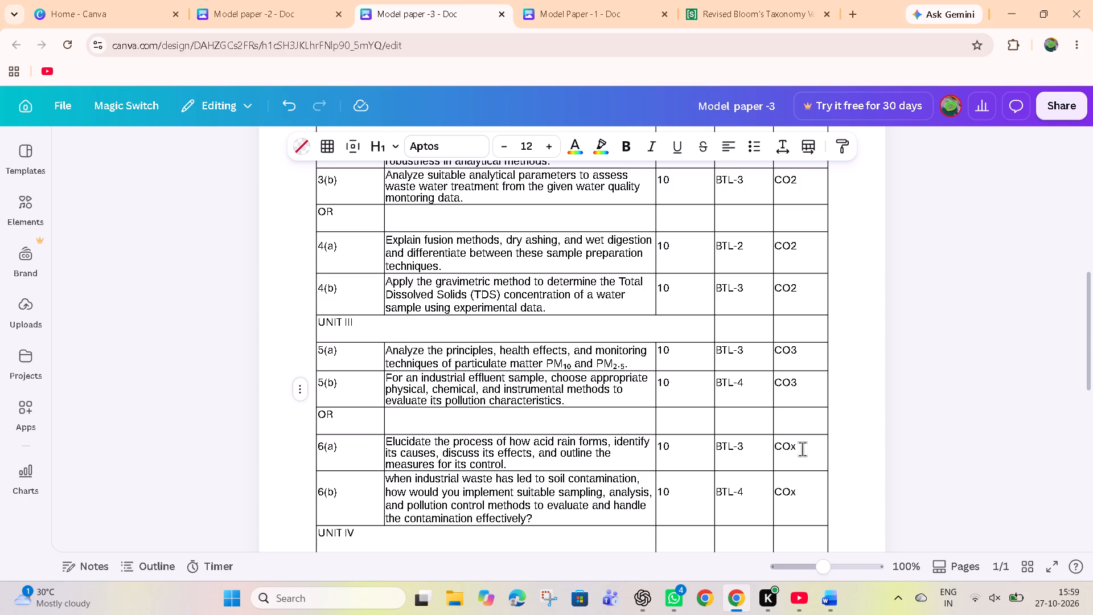
pyautogui.click(802, 449)
pyautogui.press('BackSpace')
pyautogui.press('3')
pyautogui.click(804, 494)
pyautogui.press('BackSpace')
pyautogui.press('3')
# Set the CO entries of Unit IV questions 7(a), 7(b), 8(a) and 8(b) in Model paper -3 to CO4.
pyautogui.scroll(-3, 804, 494)
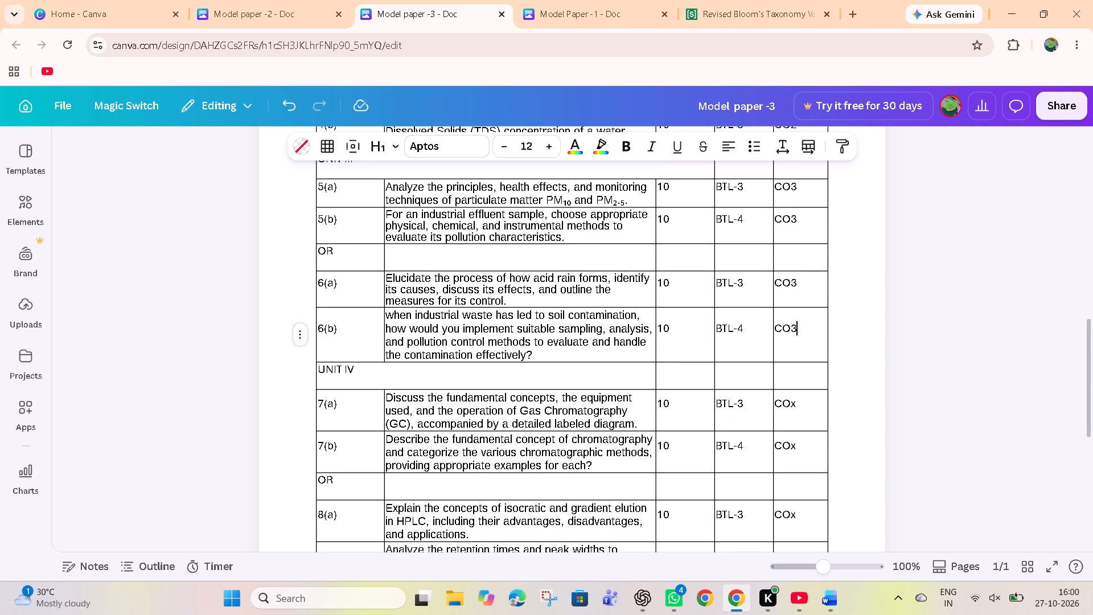
pyautogui.click(803, 408)
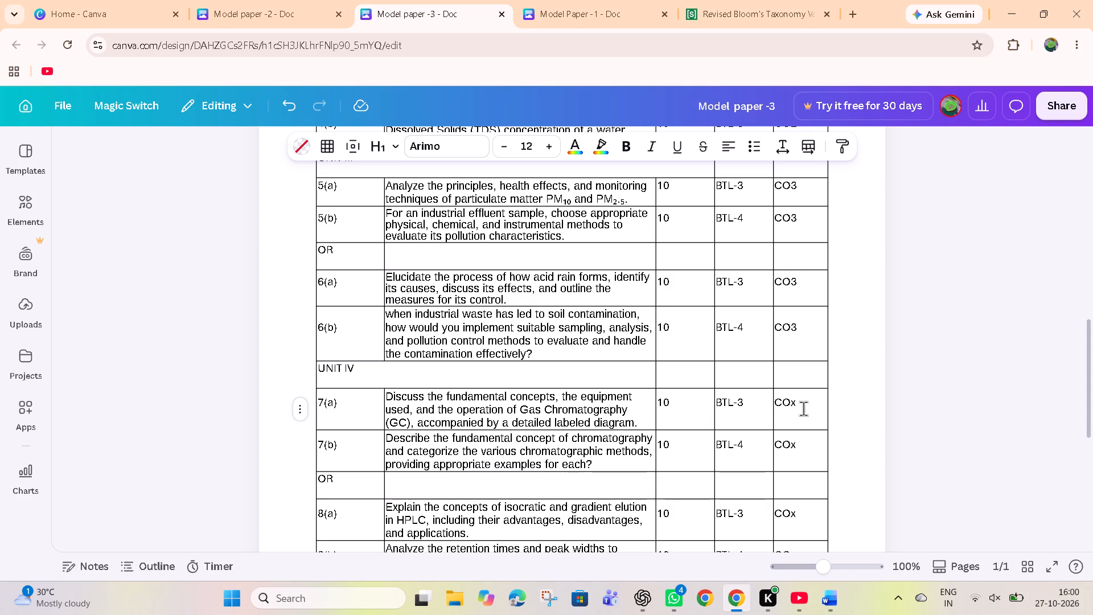
pyautogui.press('Left')
pyautogui.press('BackSpace')
pyautogui.press('4')
pyautogui.click(806, 444)
pyautogui.press('BackSpace')
pyautogui.press('4')
pyautogui.scroll(-2, 806, 444)
pyautogui.click(808, 401)
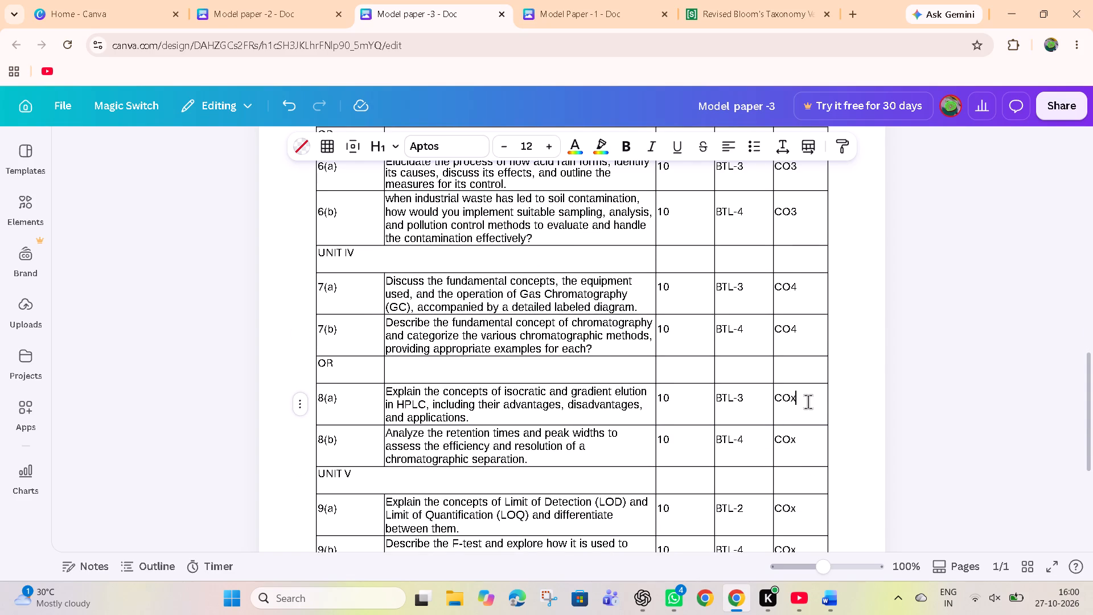
pyautogui.press('BackSpace')
pyautogui.press('4')
pyautogui.click(814, 437)
pyautogui.press('BackSpace')
pyautogui.press('4')
# Set the CO entries of Unit V questions 9(a), 9(b), 10(a) and 10(b) in Model paper -3 to CO4.
pyautogui.scroll(-3, 814, 437)
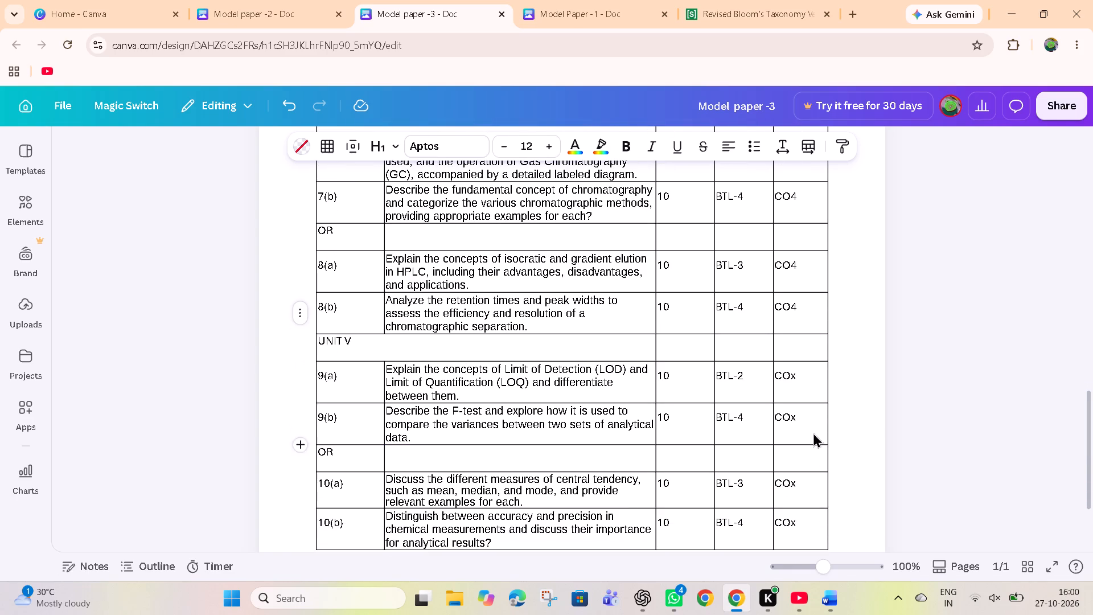
pyautogui.click(806, 382)
pyautogui.press('Left')
pyautogui.press('BackSpace')
pyautogui.press('4')
pyautogui.scroll(-1, 806, 382)
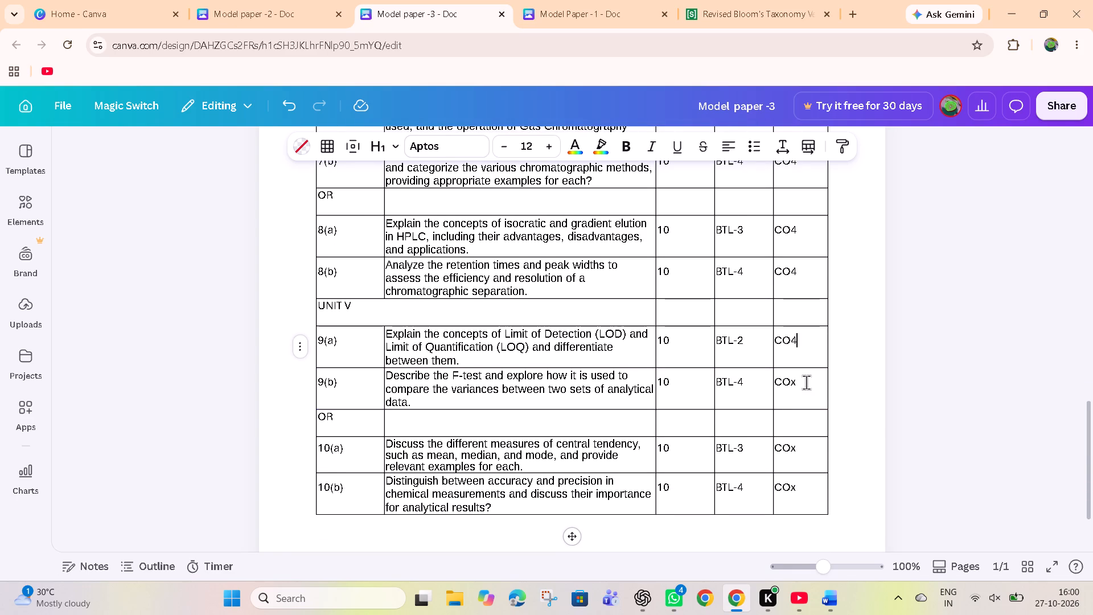
pyautogui.click(806, 382)
pyautogui.press('BackSpace')
pyautogui.press('4')
pyautogui.click(804, 450)
pyautogui.press('BackSpace')
pyautogui.press('4')
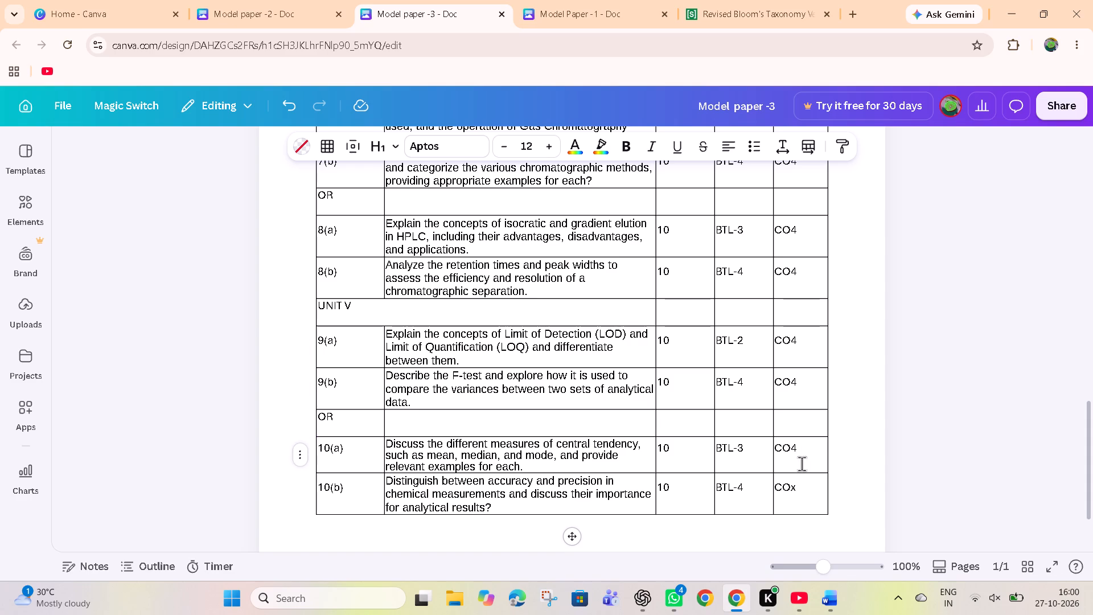
pyautogui.click(803, 490)
pyautogui.press('BackSpace')
pyautogui.press('4')
# Review the questions, BTL levels and CO entries across all five units of Model paper -3.
pyautogui.scroll(3, 762, 418)
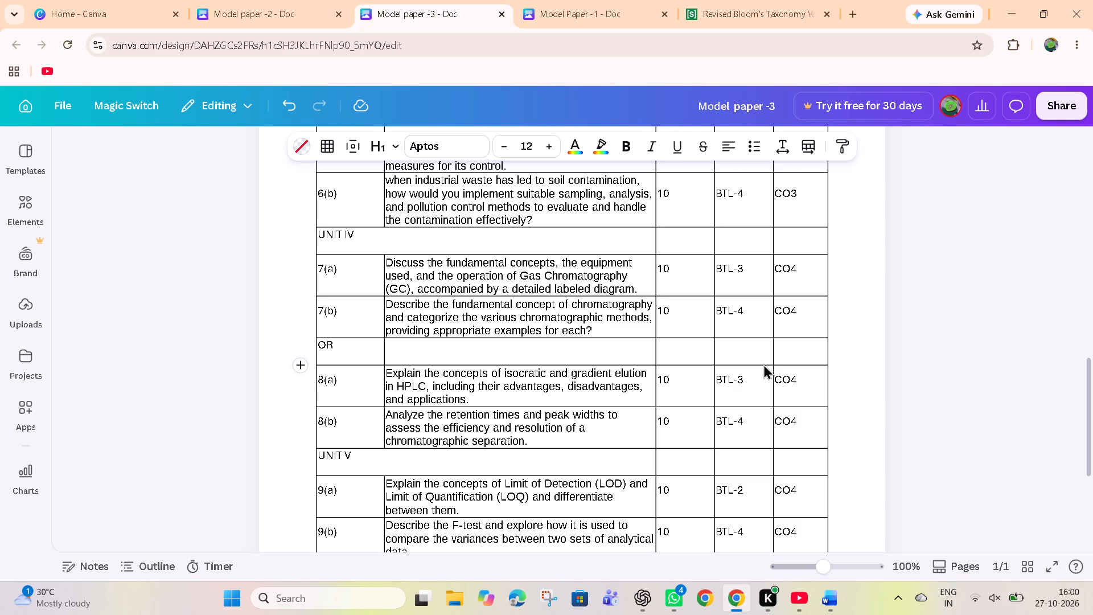
pyautogui.scroll(1, 748, 436)
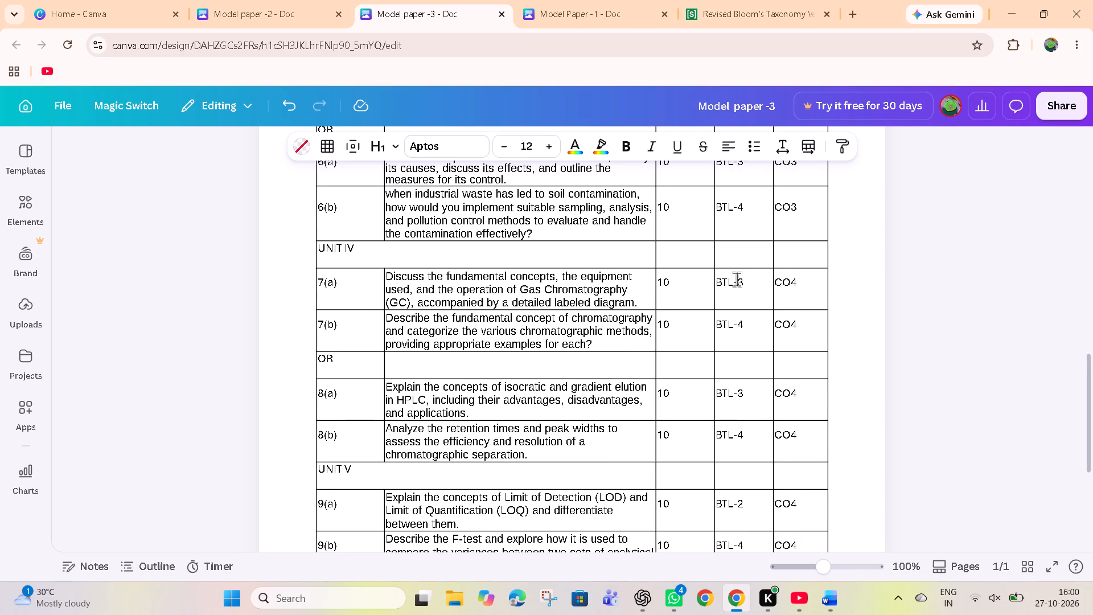
pyautogui.scroll(5, 737, 279)
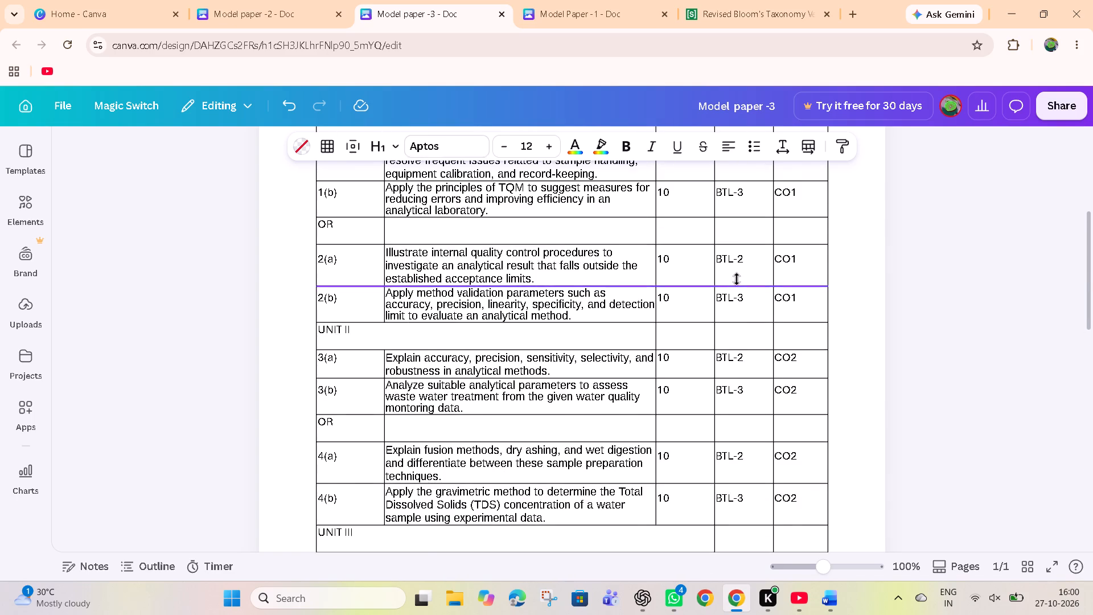
pyautogui.scroll(2, 737, 279)
pyautogui.scroll(-3, 733, 425)
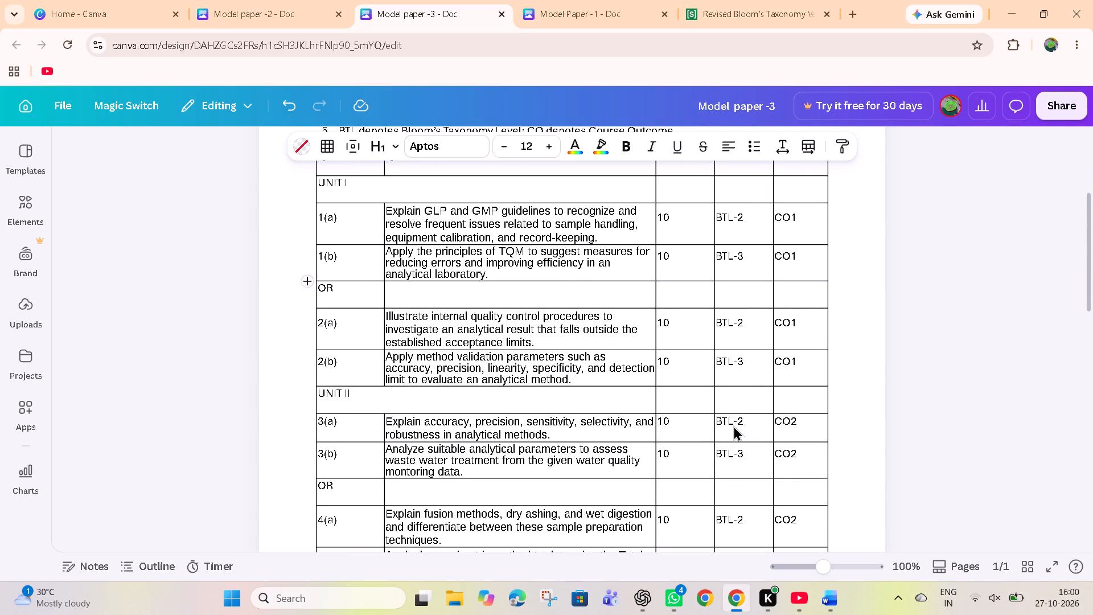
pyautogui.scroll(-4, 730, 474)
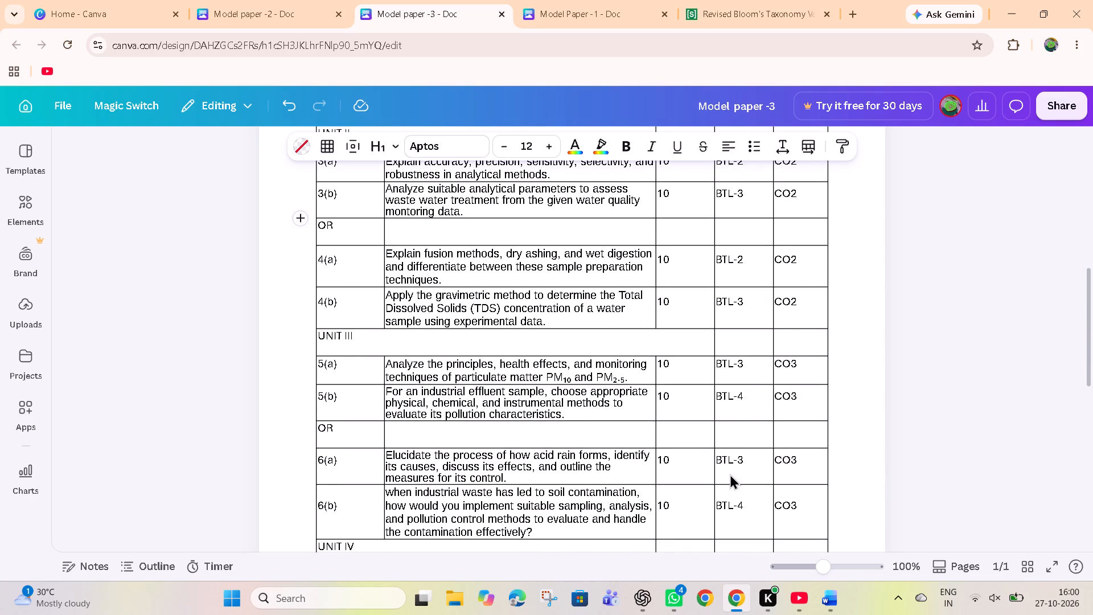
pyautogui.scroll(-4, 737, 503)
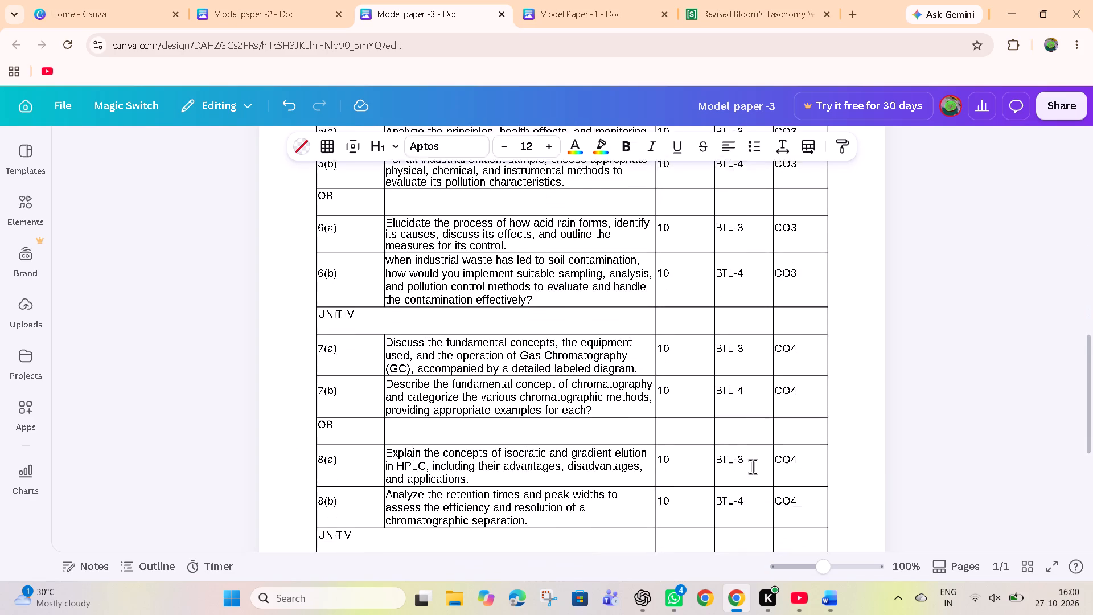
pyautogui.scroll(-2, 753, 466)
pyautogui.scroll(-1, 739, 392)
pyautogui.scroll(1, 739, 392)
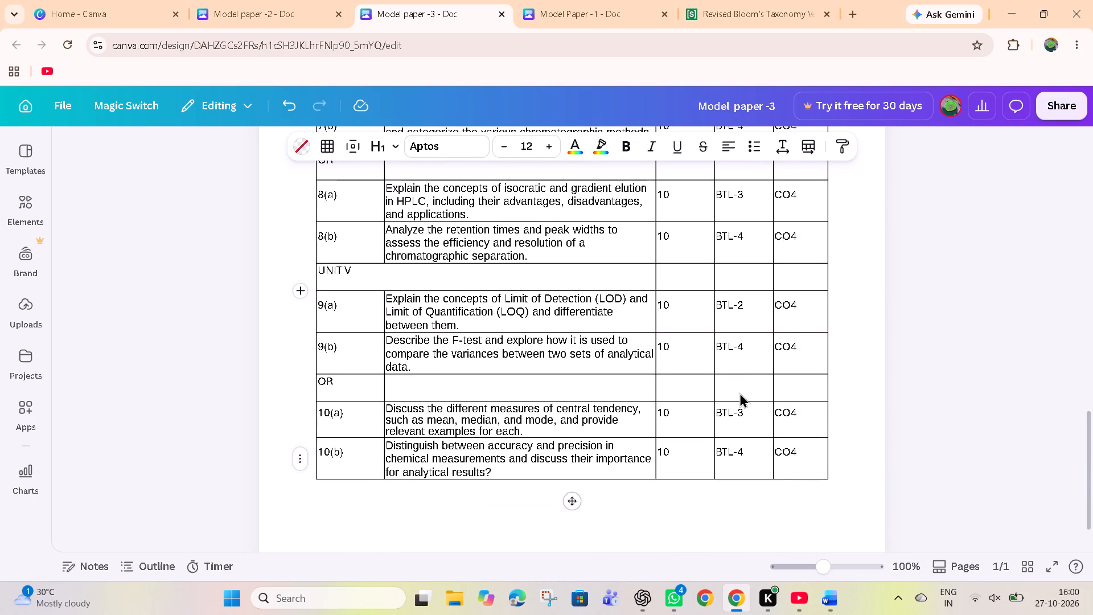
pyautogui.scroll(2, 739, 392)
pyautogui.scroll(7, 550, 387)
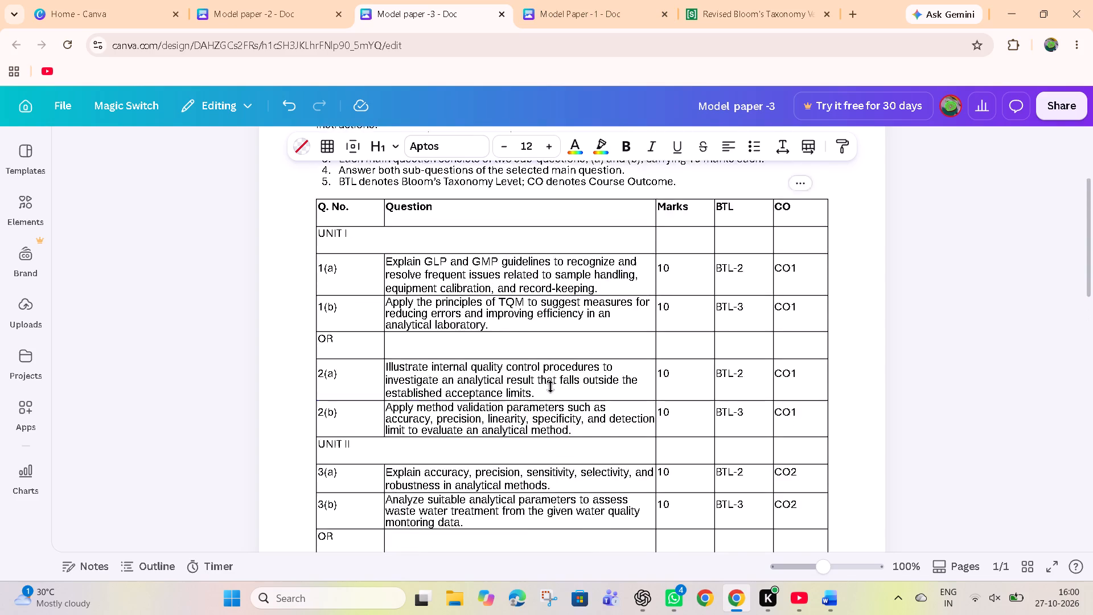
# Switch to the Model Paper -1 document and review its questions, BTL levels and CO entries across the five units.
pyautogui.click(574, 0)
pyautogui.scroll(-2, 702, 500)
pyautogui.scroll(-2, 786, 298)
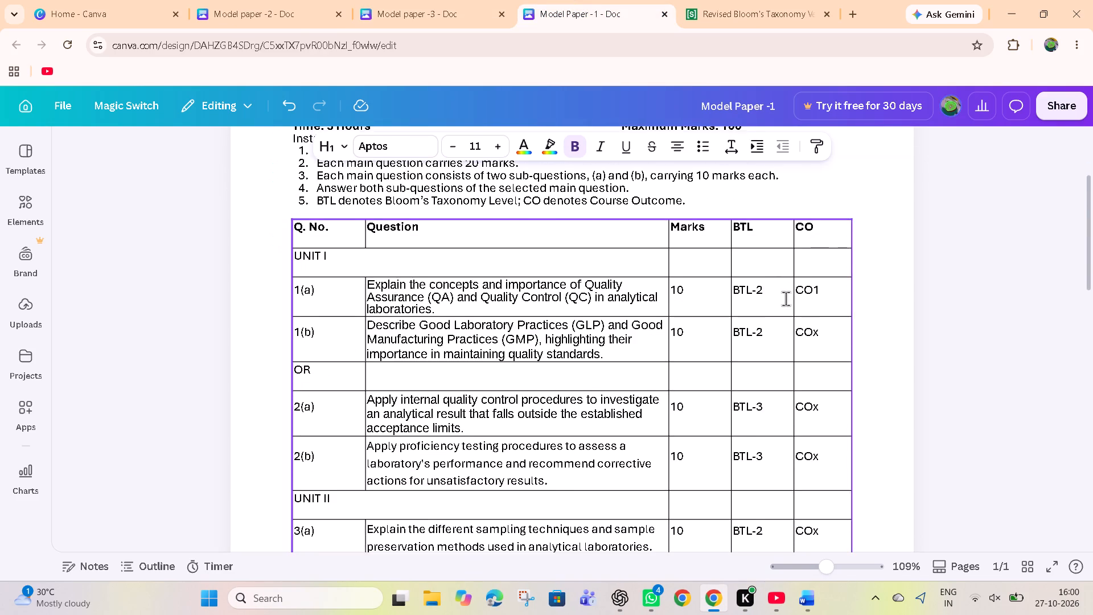
pyautogui.scroll(-2, 786, 298)
pyautogui.scroll(-2, 757, 370)
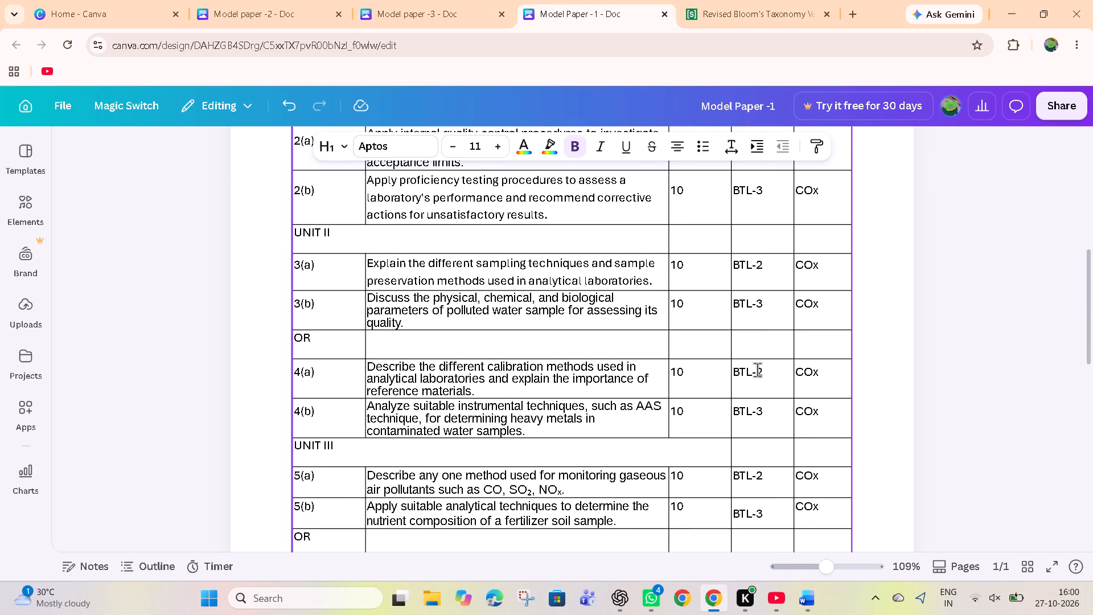
pyautogui.scroll(-2, 762, 410)
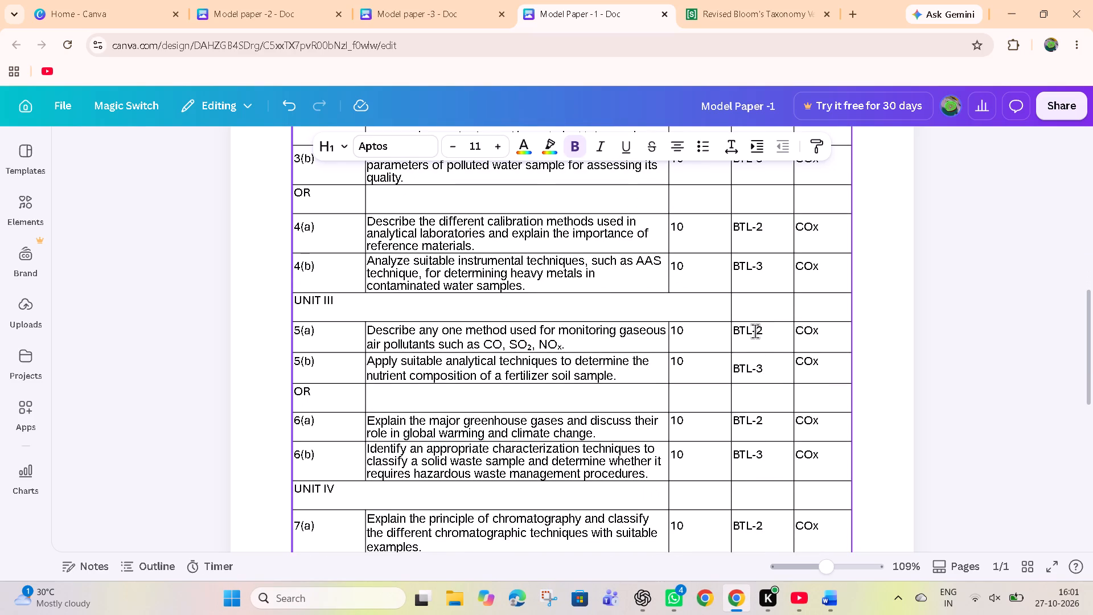
pyautogui.click(766, 337)
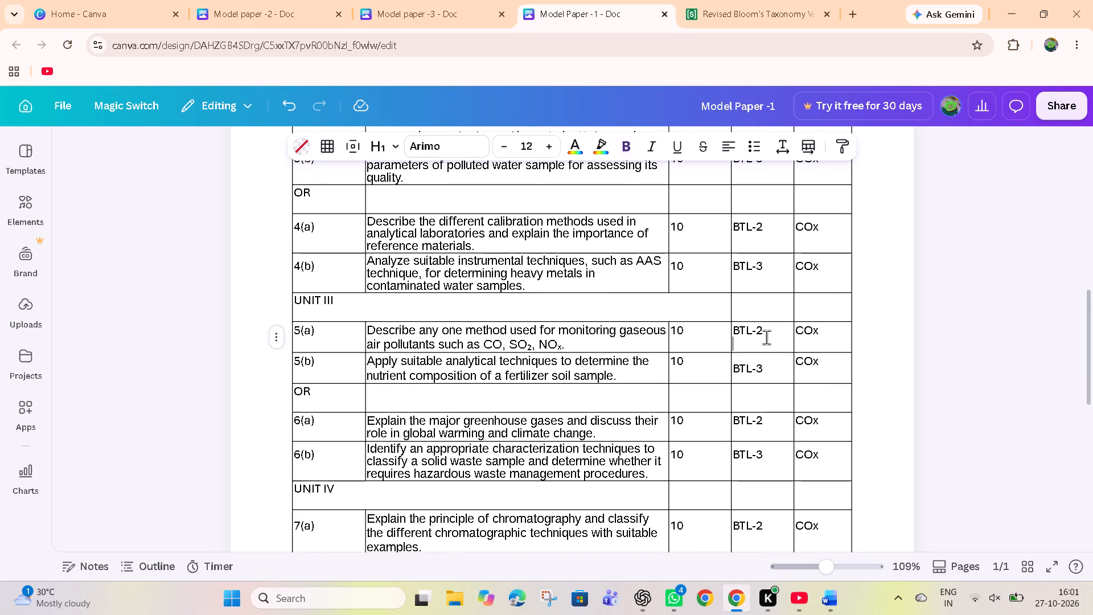
pyautogui.click(768, 335)
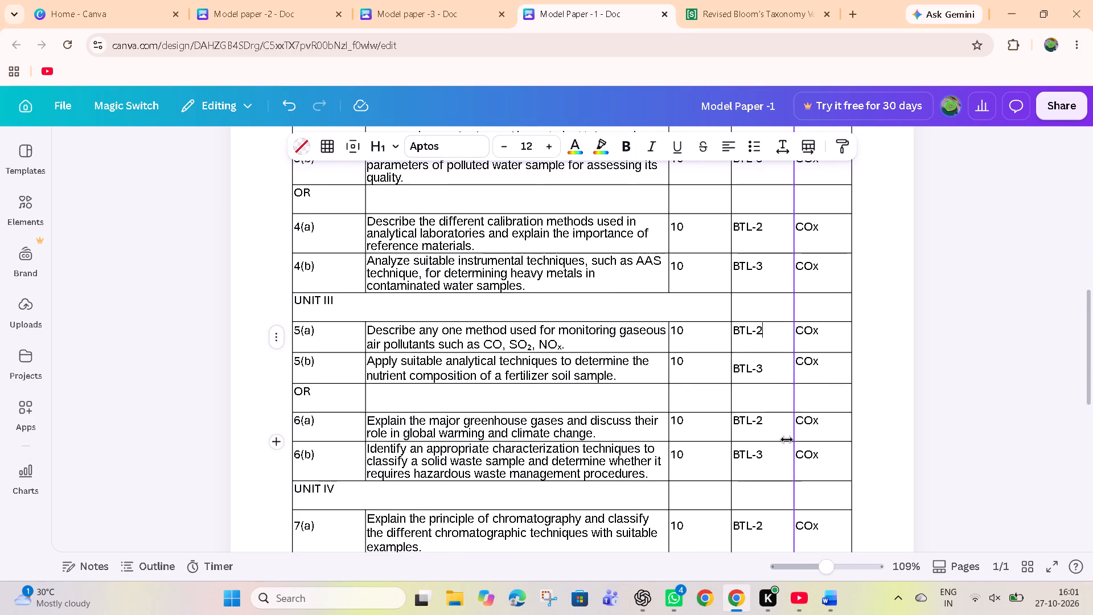
pyautogui.scroll(-5, 787, 440)
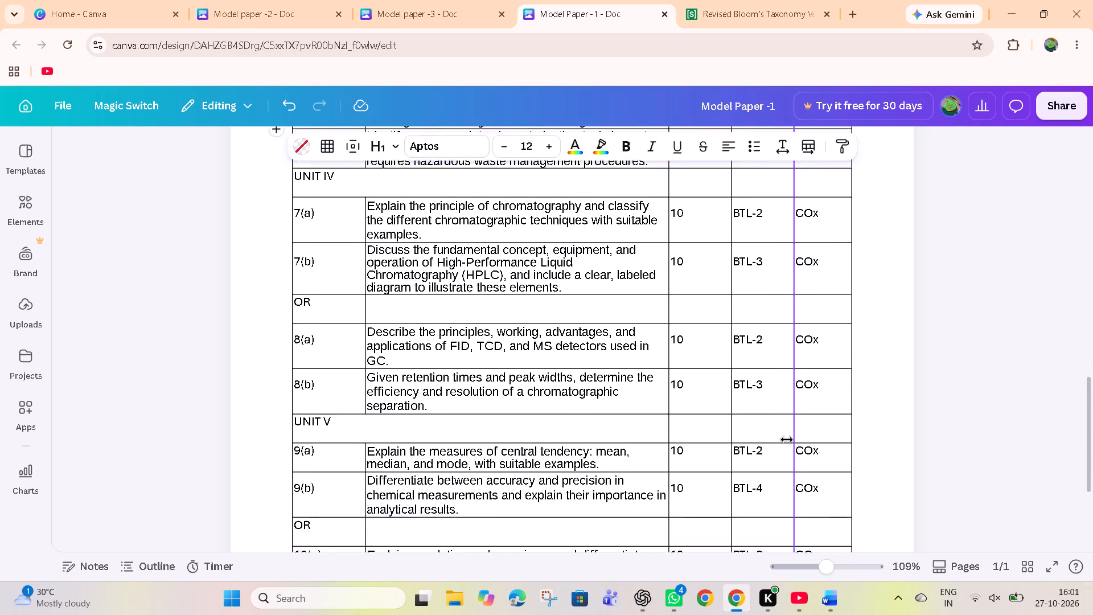
pyautogui.scroll(-1, 787, 440)
pyautogui.scroll(4, 787, 440)
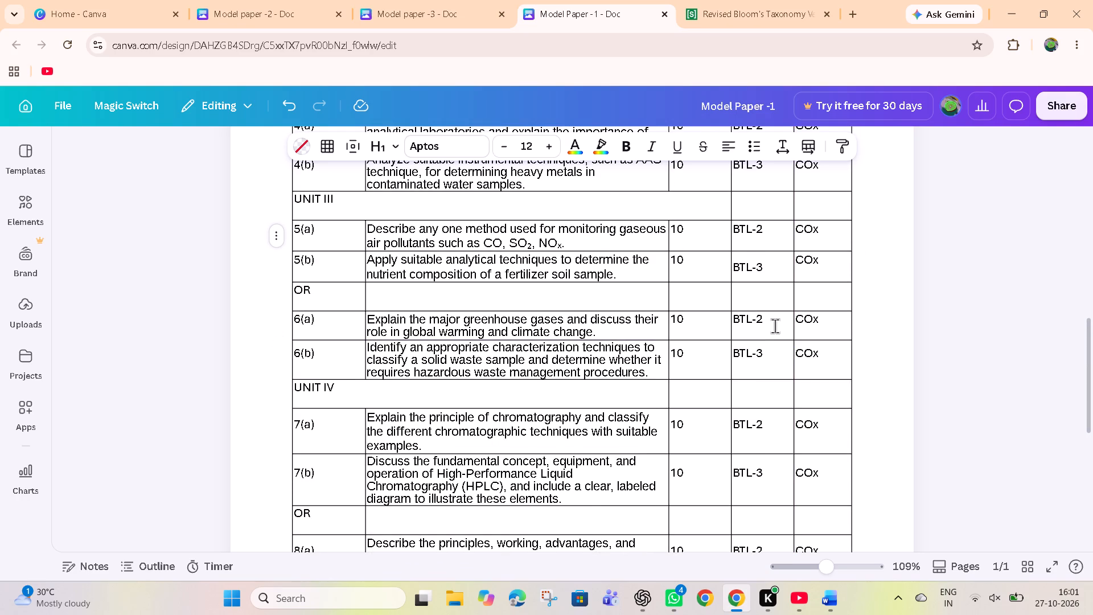
pyautogui.click(775, 326)
pyautogui.press('Left')
pyautogui.scroll(1, 775, 326)
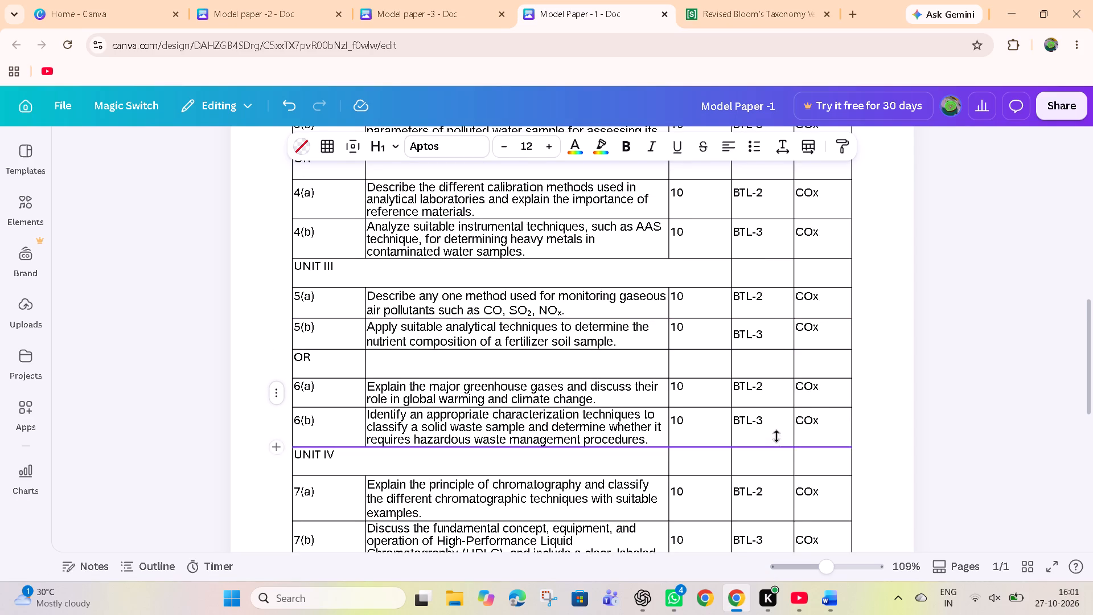
# Set the BTL levels of Unit III questions 5(a) and 6(a) to BTL-3, and 5(b) and 6(b) to BTL-4.
pyautogui.click(771, 298)
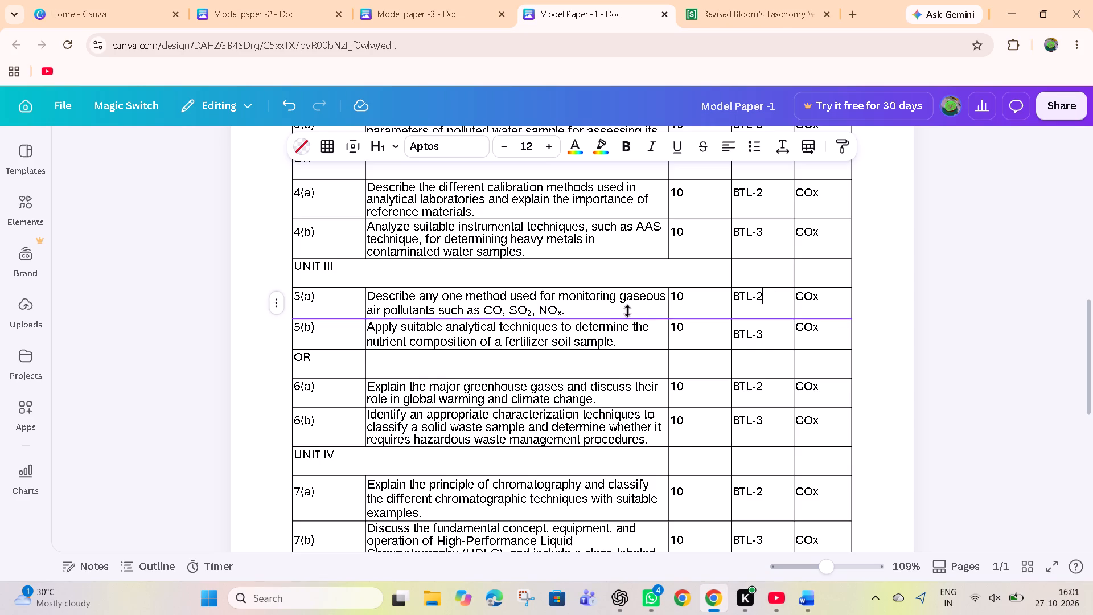
pyautogui.press('BackSpace')
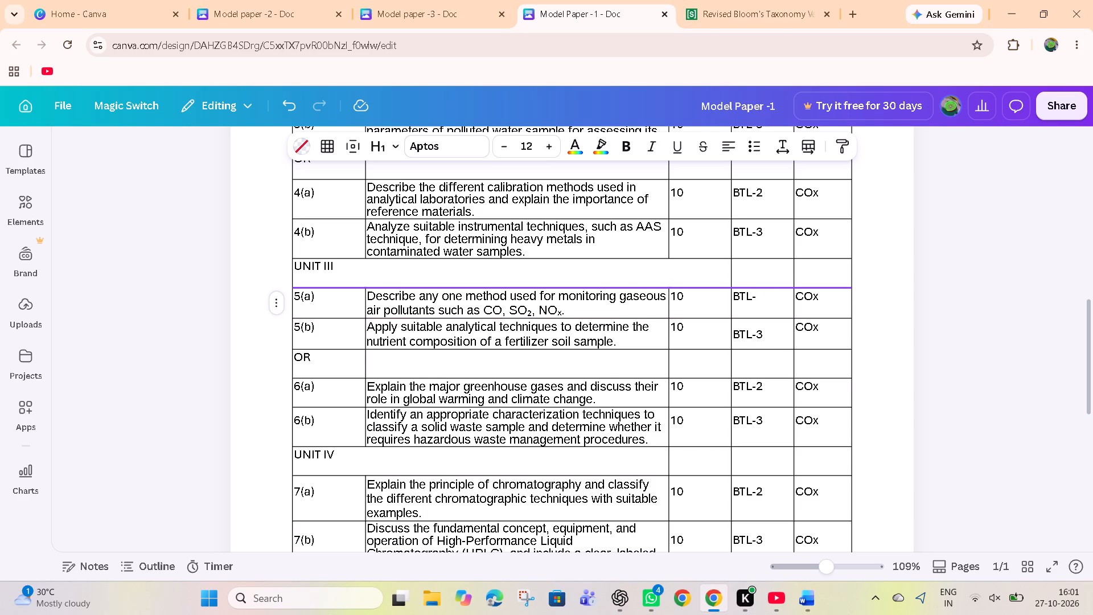
pyautogui.press('3')
pyautogui.click(775, 335)
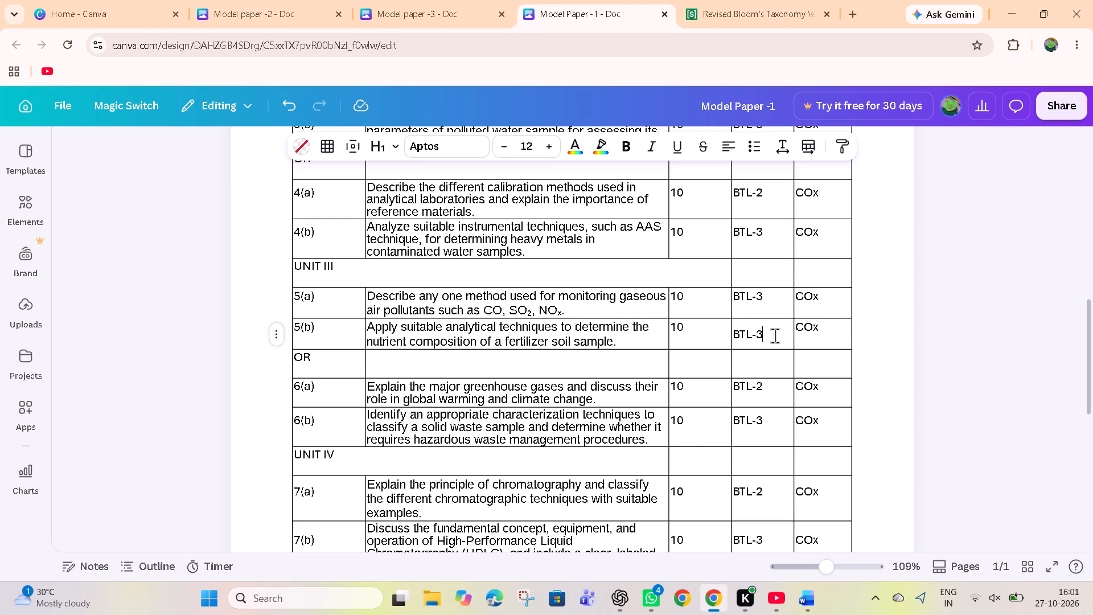
pyautogui.press('BackSpace')
pyautogui.press('4')
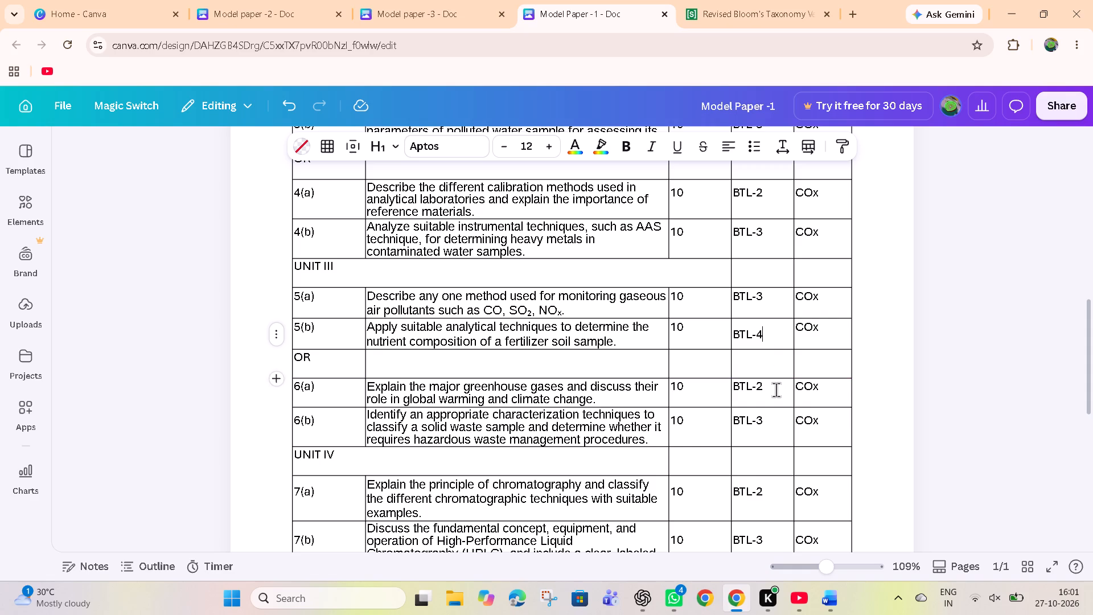
pyautogui.click(776, 389)
pyautogui.press('BackSpace')
pyautogui.press('3')
pyautogui.click(773, 425)
pyautogui.press('BackSpace')
pyautogui.press('4')
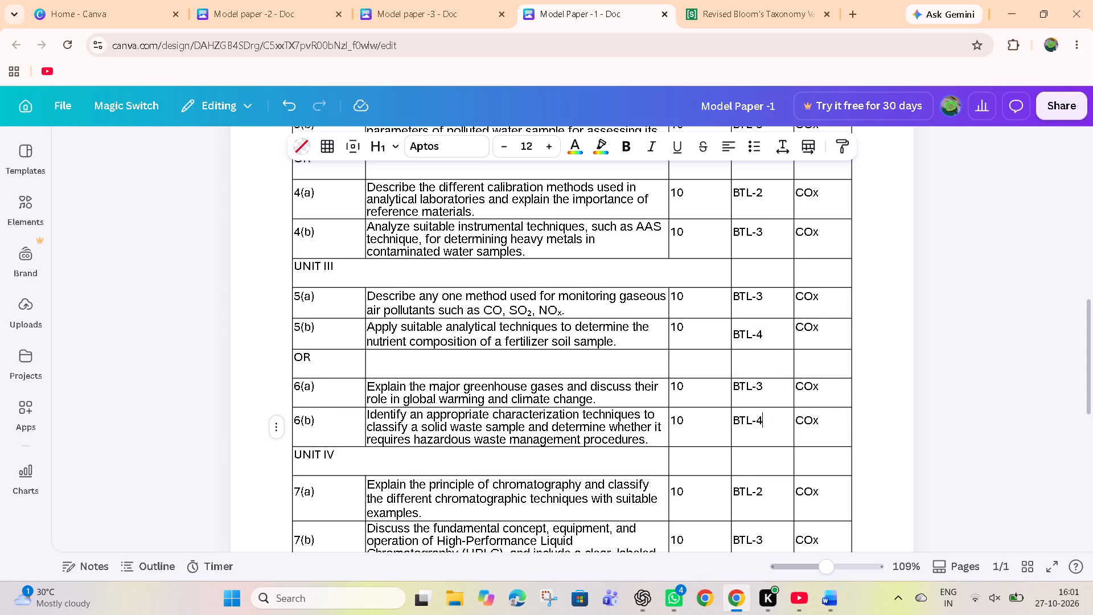
# Set the BTL levels of Unit IV questions 8(a) to BTL-3 and 8(b) to BTL-4 in Model Paper -1.
pyautogui.scroll(-2, 773, 425)
pyautogui.click(767, 340)
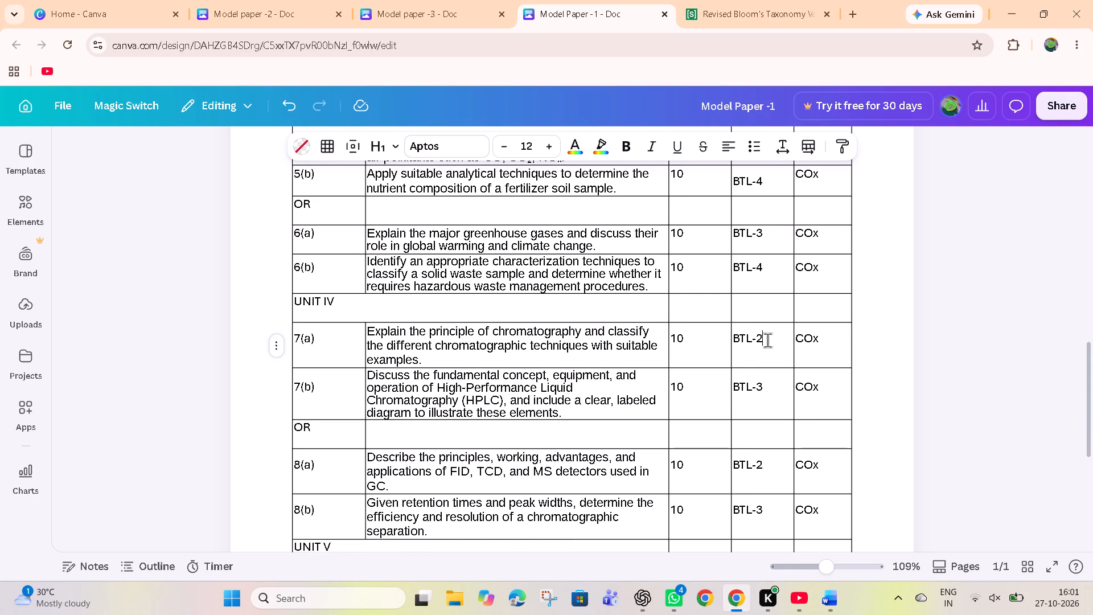
pyautogui.scroll(-2, 780, 416)
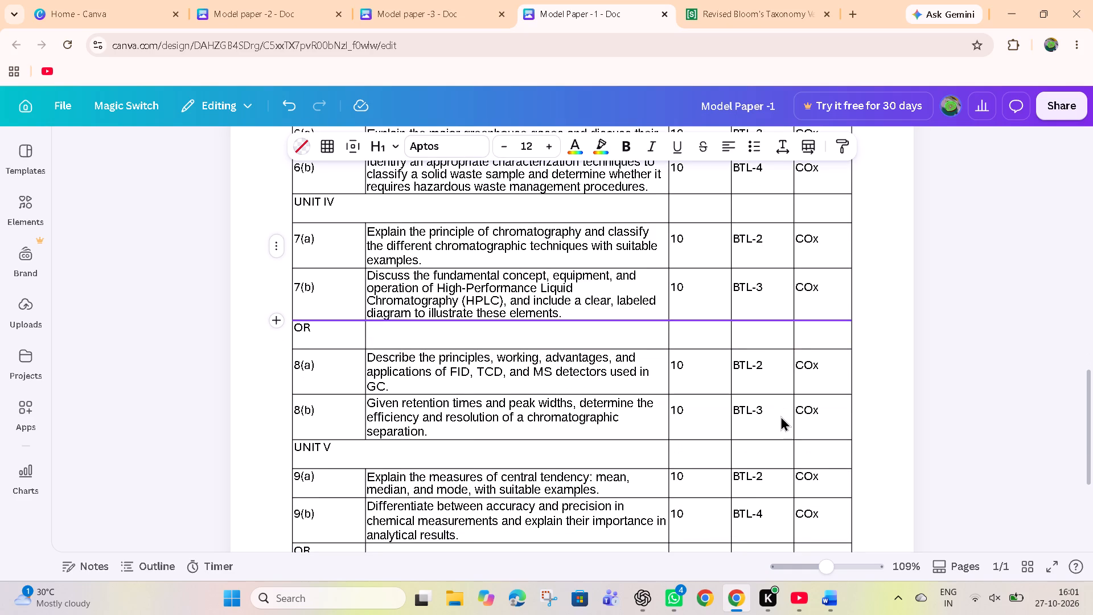
pyautogui.scroll(-2, 780, 416)
pyautogui.scroll(1, 780, 416)
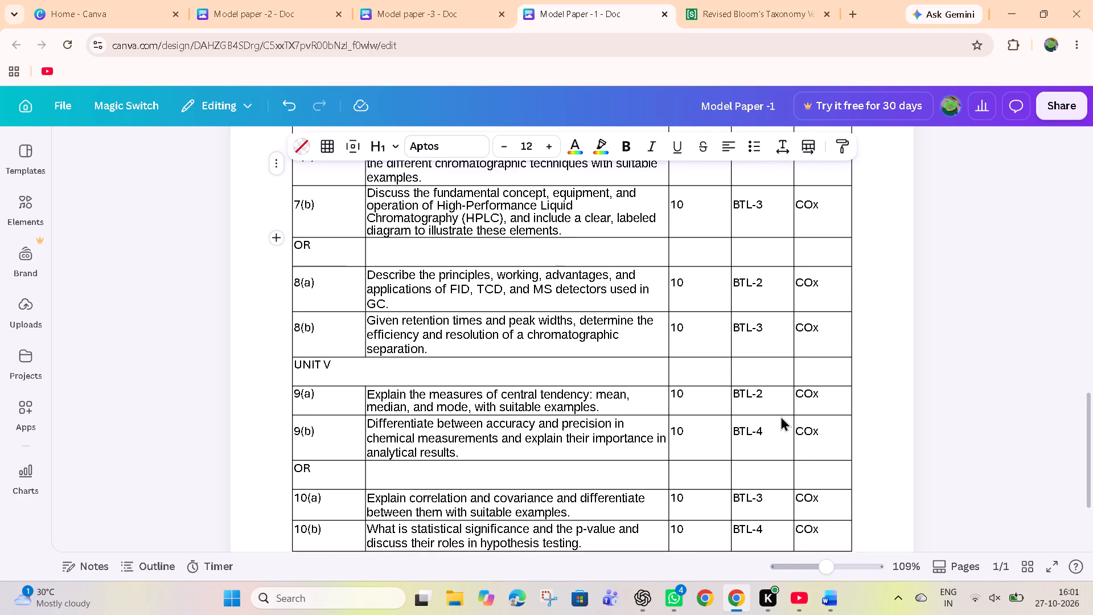
pyautogui.scroll(1, 780, 416)
pyautogui.click(773, 305)
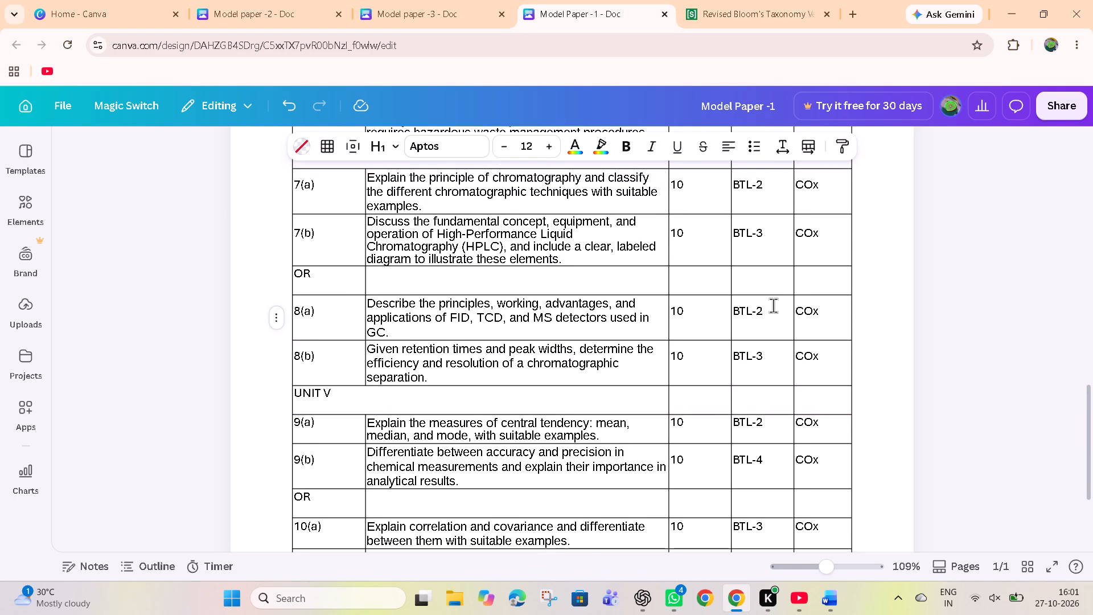
pyautogui.press('BackSpace')
pyautogui.press('3')
pyautogui.click(767, 358)
pyautogui.press('BackSpace')
pyautogui.press('4')
# Set the CO entries of Unit I questions 1(b), 2(a) and 2(b) in Model Paper -1 to CO1.
pyautogui.scroll(-2, 767, 358)
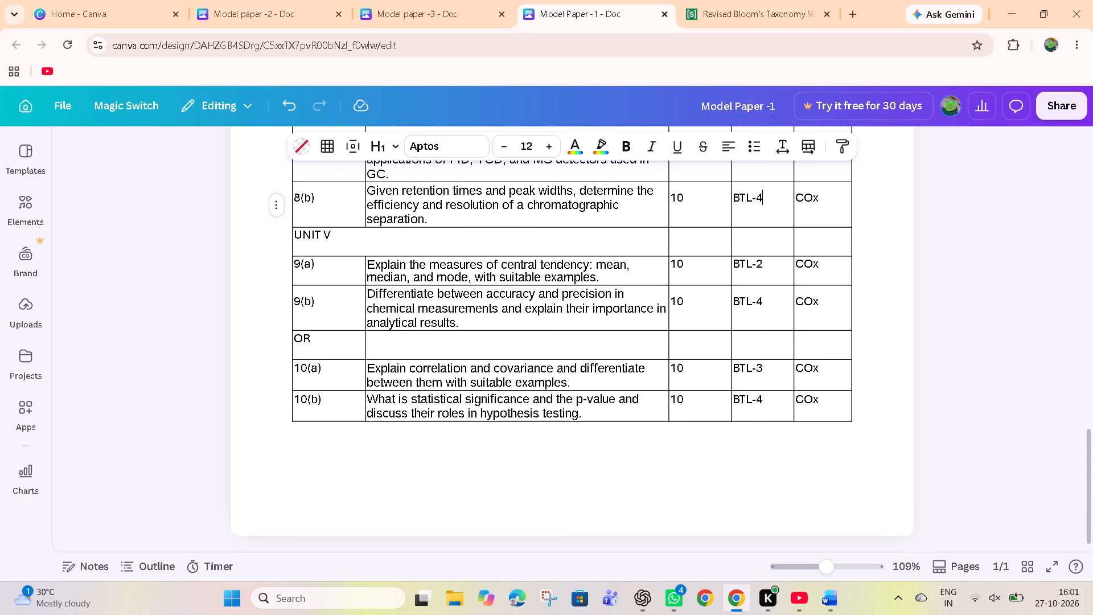
pyautogui.scroll(9, 783, 427)
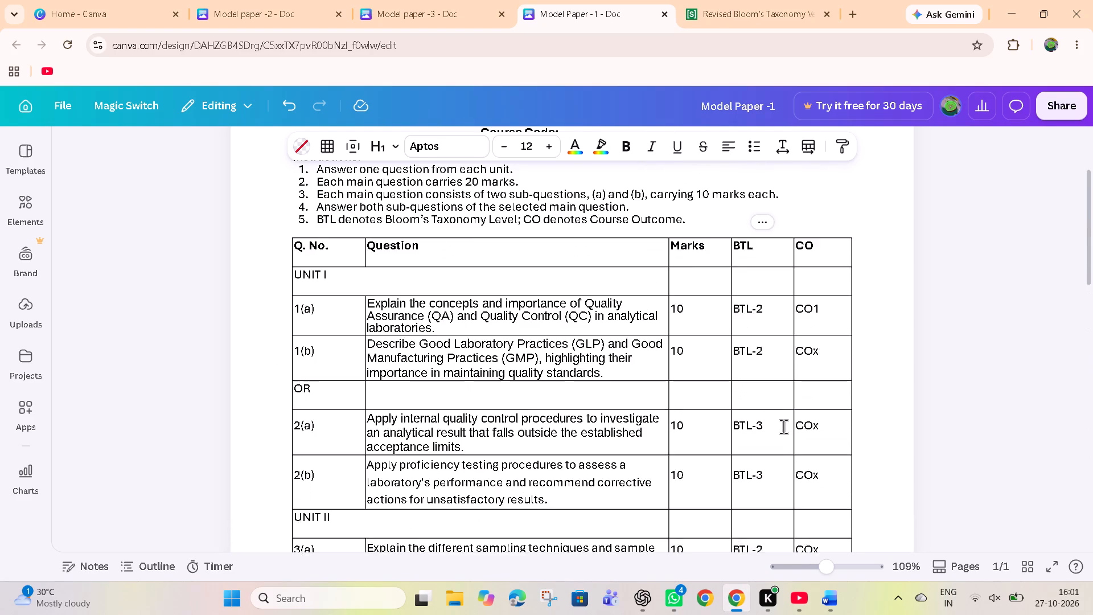
pyautogui.scroll(1, 783, 427)
pyautogui.click(821, 392)
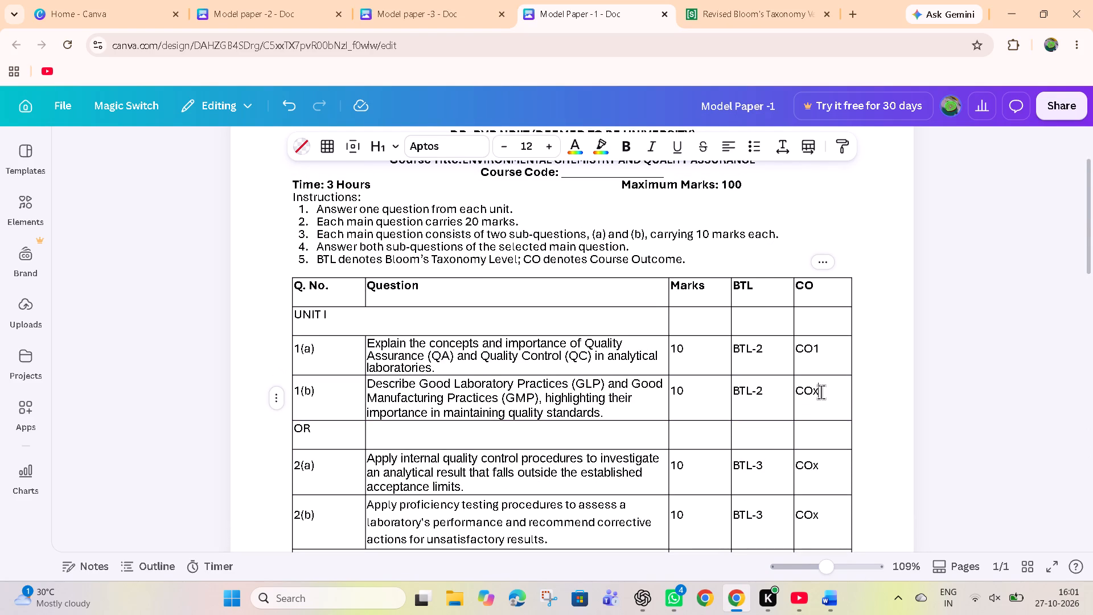
pyautogui.press('BackSpace')
pyautogui.press('1')
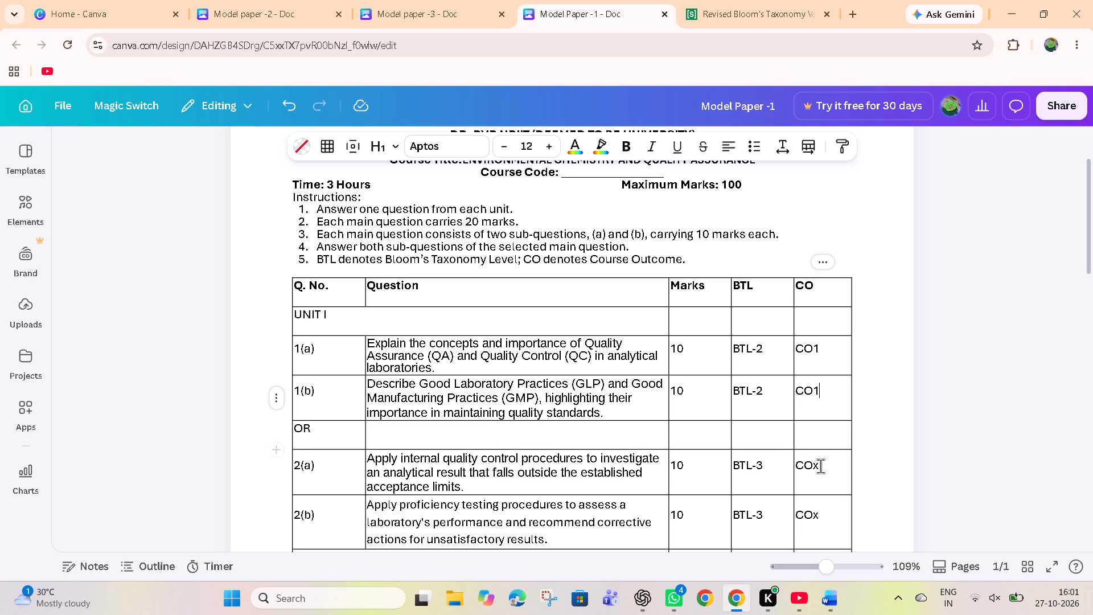
pyautogui.click(820, 466)
pyautogui.press('=')
pyautogui.press('BackSpace')
pyautogui.press('BackSpace')
pyautogui.press('1')
pyautogui.scroll(-2, 820, 466)
pyautogui.click(824, 395)
pyautogui.press('BackSpace')
pyautogui.press('1')
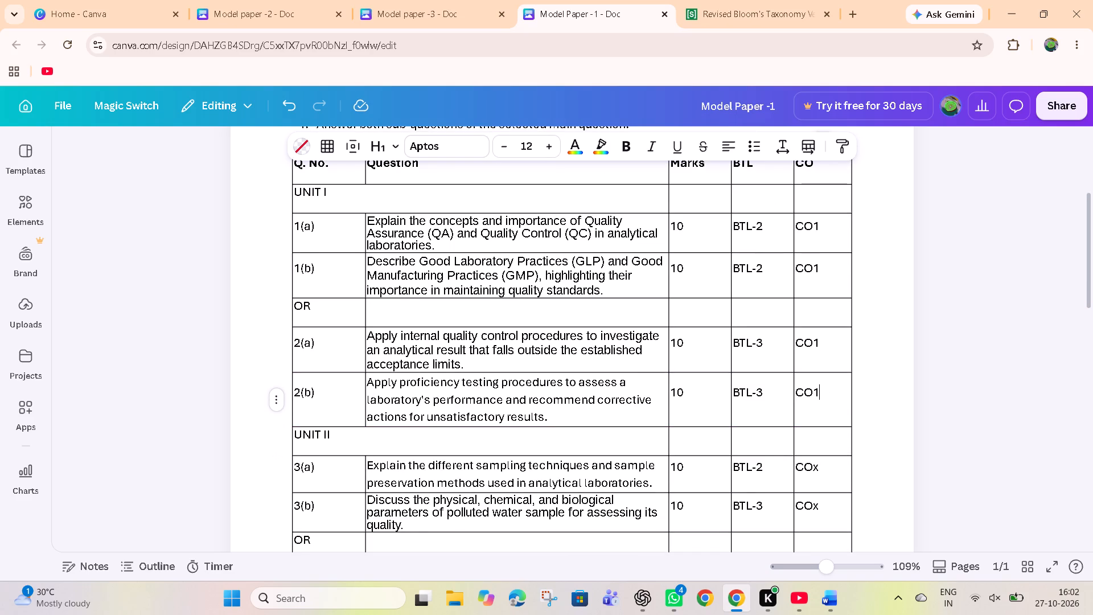
# Set the CO entries of Unit II questions 3(a), 3(b), 4(a) and 4(b) in Model Paper -1 to CO2.
pyautogui.click(823, 466)
pyautogui.press('BackSpace')
pyautogui.press('1')
pyautogui.click(820, 507)
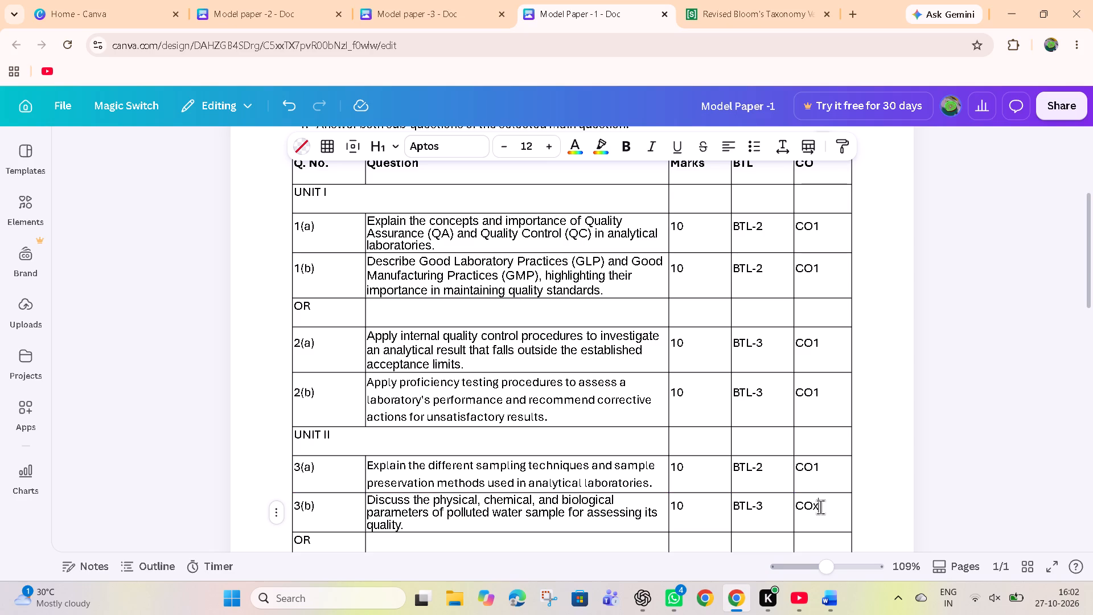
pyautogui.press('BackSpace')
pyautogui.press('2')
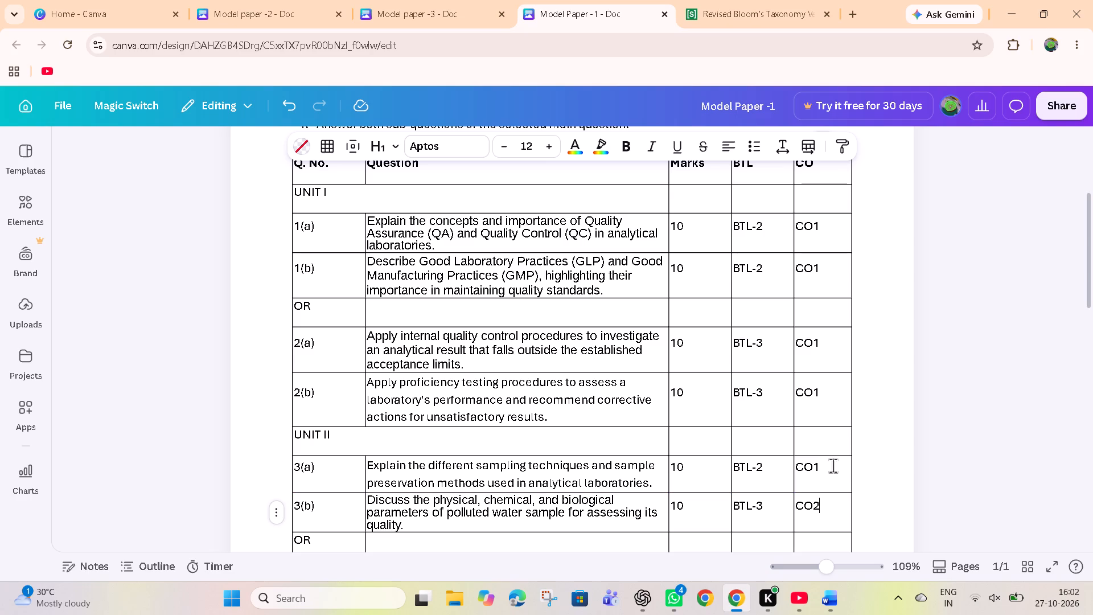
pyautogui.click(833, 465)
pyautogui.press('BackSpace')
pyautogui.press('2')
pyautogui.scroll(-2, 833, 465)
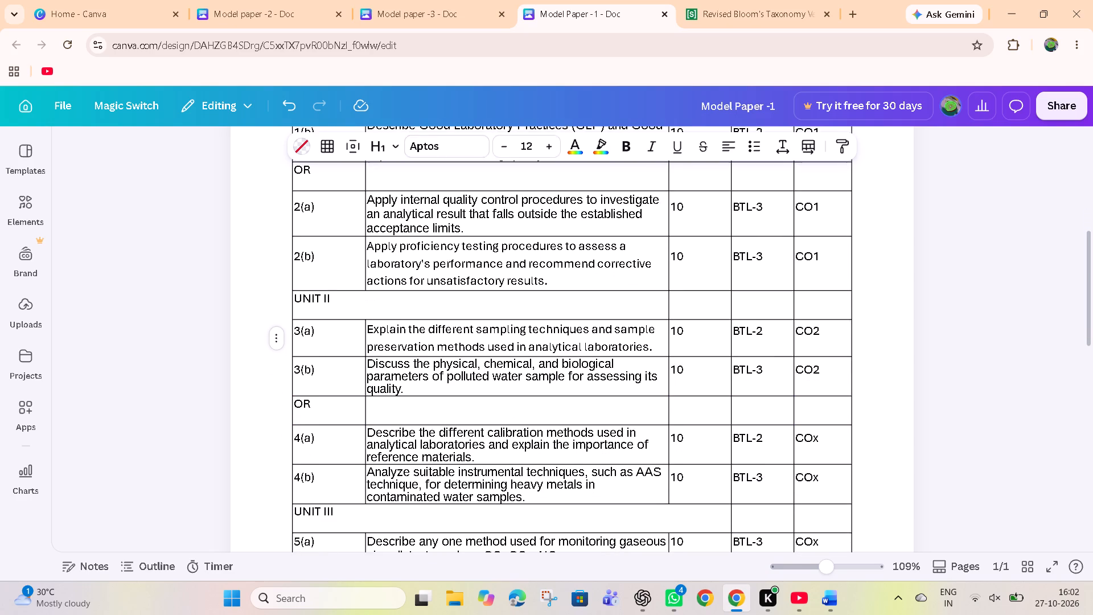
pyautogui.click(832, 441)
pyautogui.press('BackSpace')
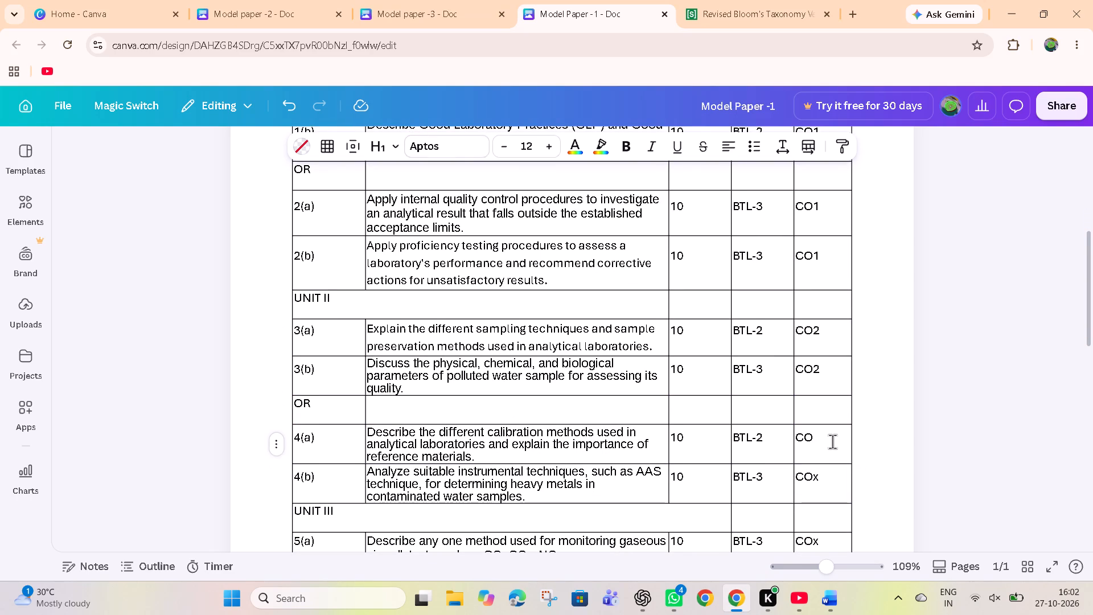
pyautogui.press('2')
pyautogui.scroll(-1, 832, 441)
pyautogui.click(833, 417)
pyautogui.press('BackSpace')
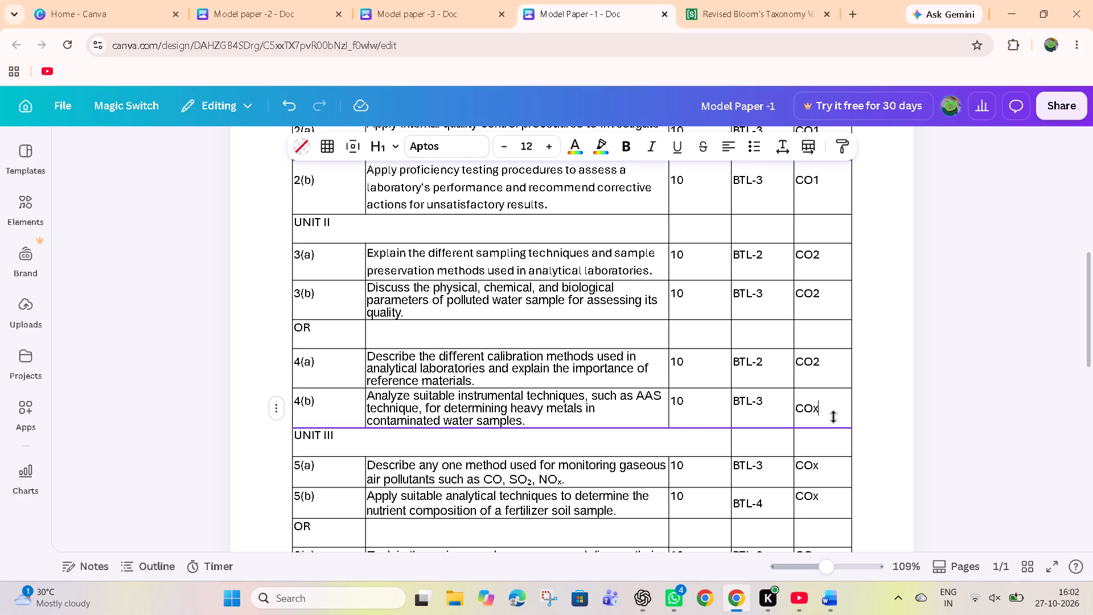
pyautogui.press('BackSpace')
pyautogui.press('2')
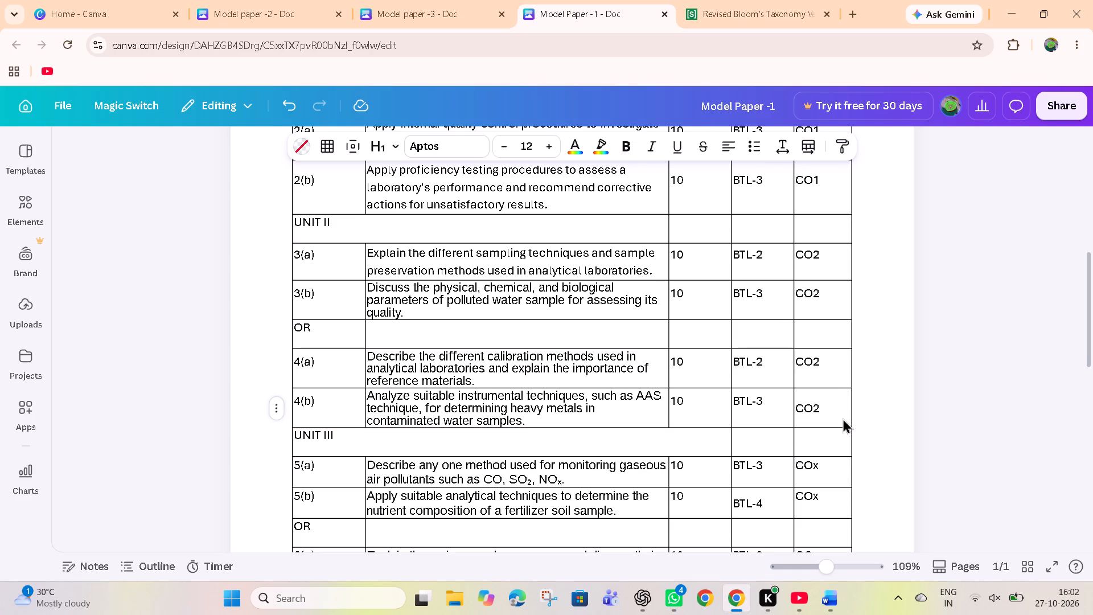
# Set the CO entries of Unit III questions 5(a) and 5(b) in Model Paper -1 to CO3.
pyautogui.click(881, 421)
pyautogui.scroll(-1, 813, 415)
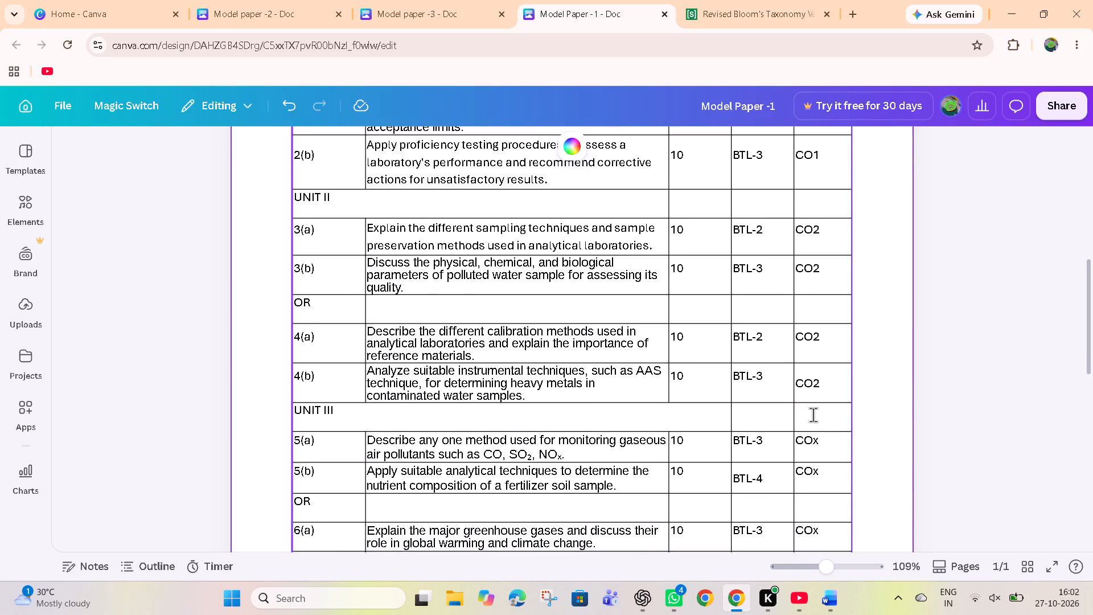
pyautogui.scroll(-1, 813, 415)
pyautogui.click(825, 409)
pyautogui.press('Left')
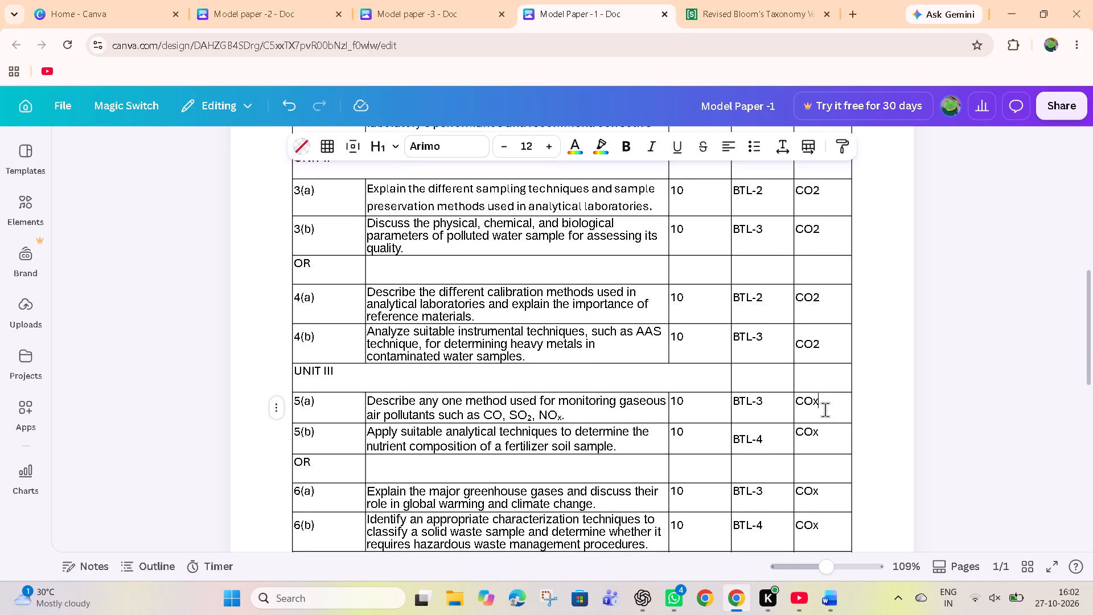
pyautogui.press('BackSpace')
pyautogui.press('3')
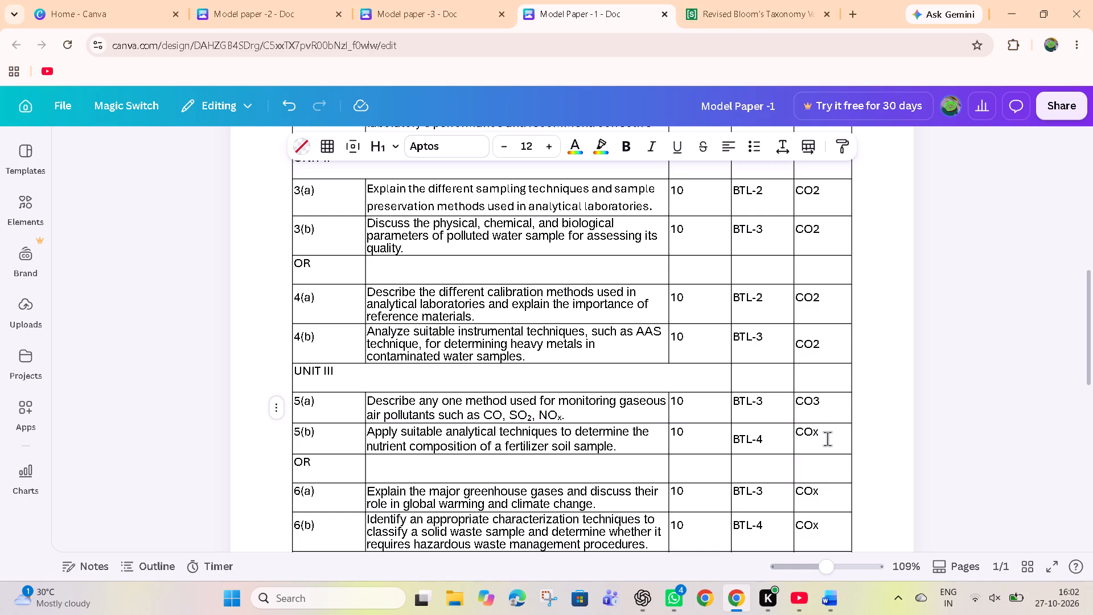
pyautogui.click(827, 438)
pyautogui.press('Left')
pyautogui.press('BackSpace')
pyautogui.press('3')
# Set the CO entries of Unit III questions 6(a) and 6(b) in Model Paper -1 to CO3.
pyautogui.scroll(-1, 827, 438)
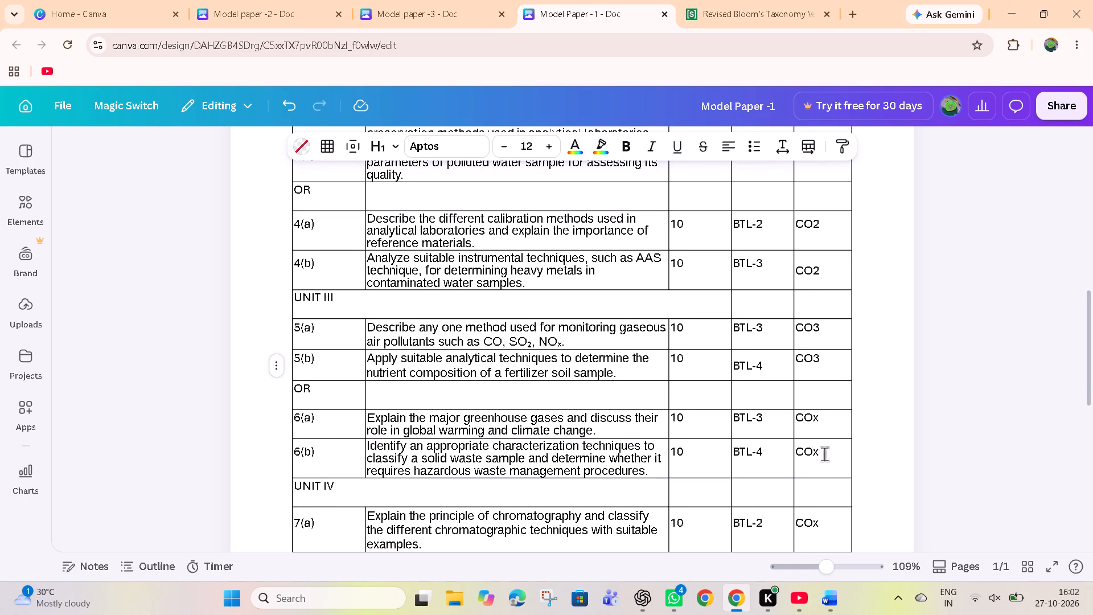
pyautogui.click(831, 427)
pyautogui.press('Left')
pyautogui.press('BackSpace')
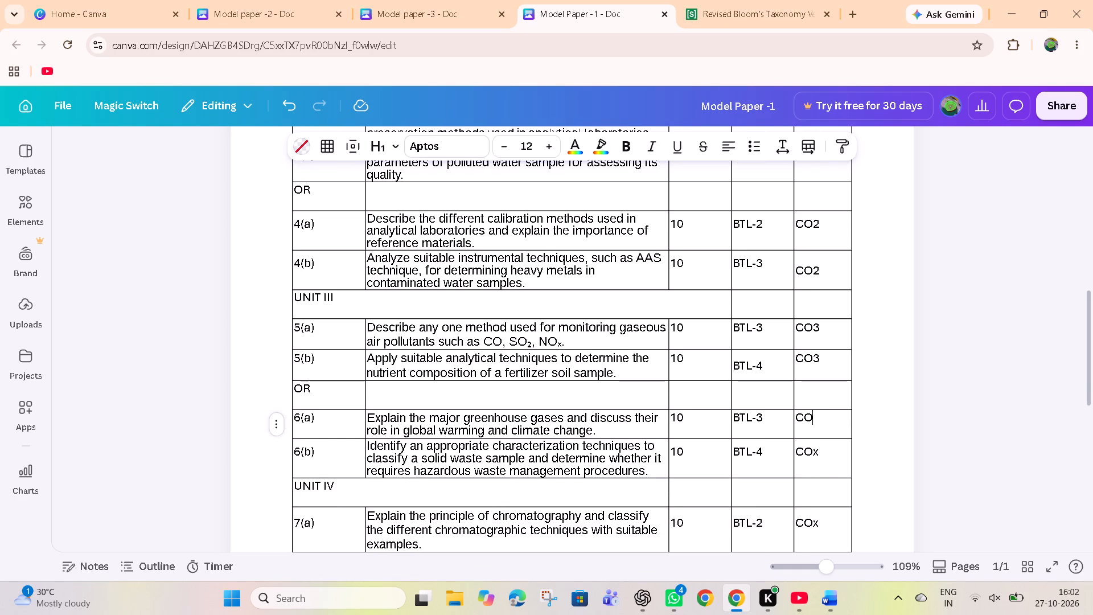
pyautogui.press('3')
pyautogui.click(832, 454)
pyautogui.press('BackSpace')
pyautogui.press('3')
# Set the CO entries of Unit IV questions 7(a) and 7(b) in Model Paper -1 to CO4.
pyautogui.scroll(-1, 832, 454)
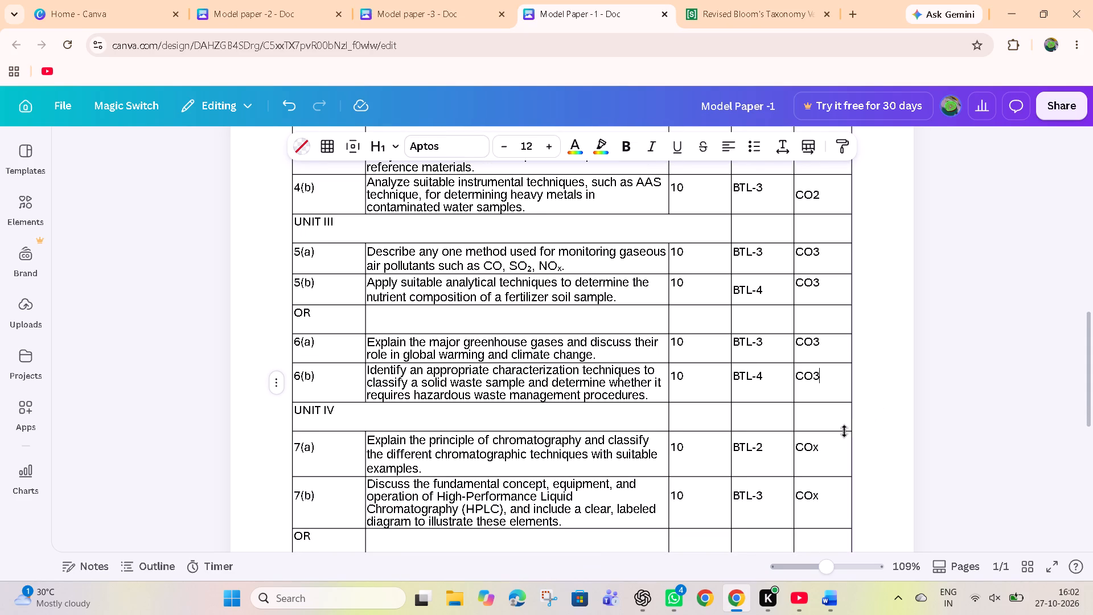
pyautogui.click(833, 446)
pyautogui.press('BackSpace')
pyautogui.press('3')
pyautogui.scroll(-1, 833, 446)
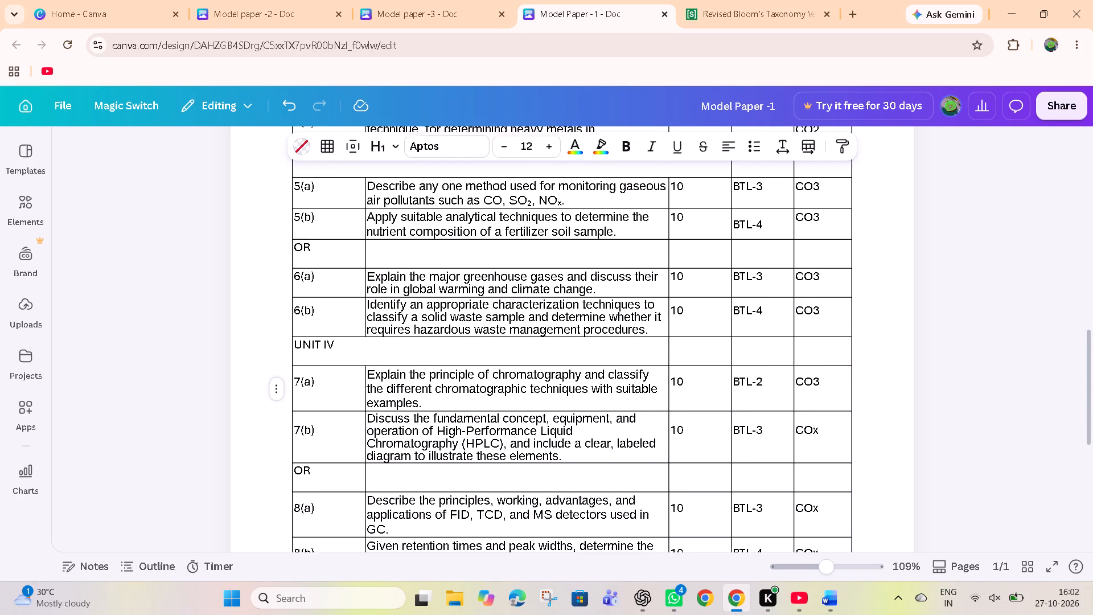
pyautogui.scroll(-1, 833, 446)
pyautogui.press('BackSpace')
pyautogui.press('4')
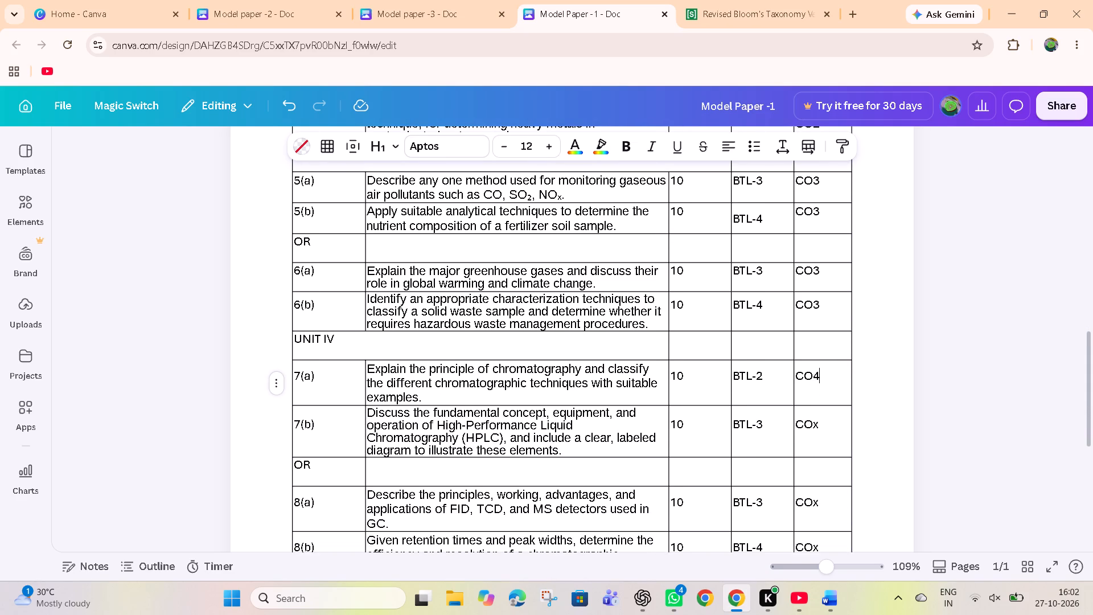
pyautogui.click(832, 422)
pyautogui.press('BackSpace')
pyautogui.press('4')
# Set the CO entries of Unit IV questions 8(a) and 8(b) in Model Paper -1 to CO4.
pyautogui.click(829, 504)
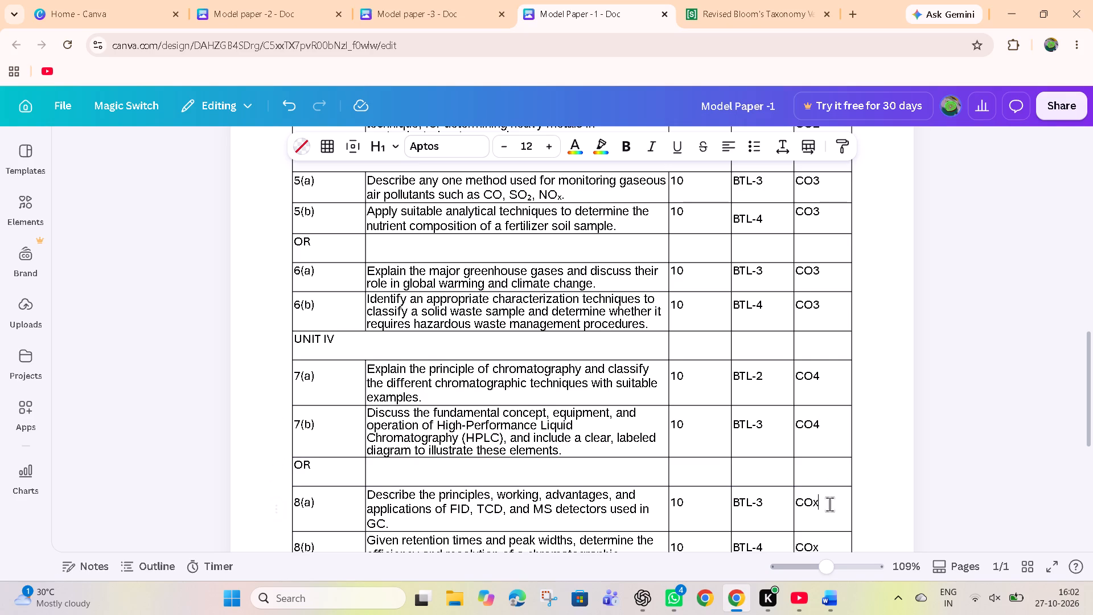
pyautogui.press('BackSpace')
pyautogui.press('4')
pyautogui.scroll(-1, 829, 504)
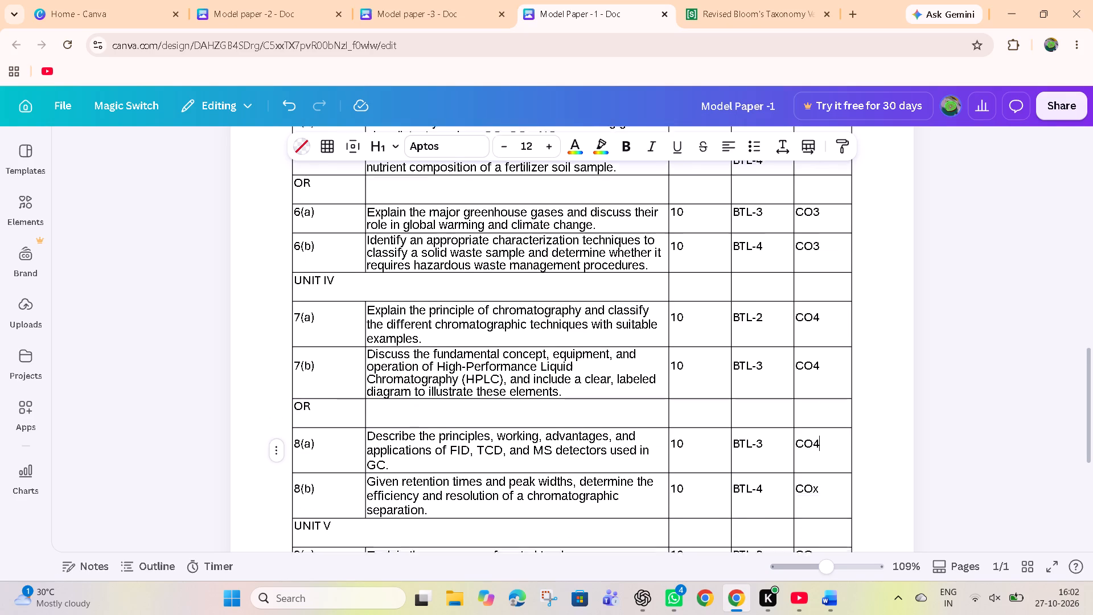
pyautogui.scroll(-1, 829, 504)
pyautogui.press('Down')
pyautogui.press('Down')
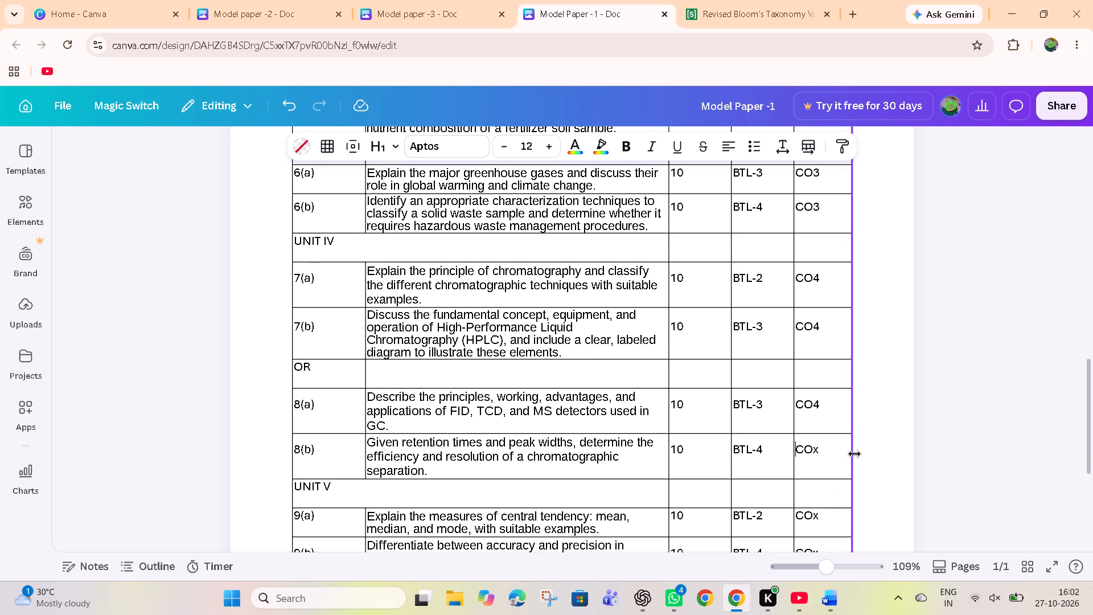
pyautogui.press('Right')
pyautogui.press('Right')
pyautogui.press('Right')
pyautogui.press('BackSpace')
pyautogui.press('4')
# Set the CO entries of Unit V questions 9(a) and 9(b) in Model Paper -1 to CO5.
pyautogui.scroll(-2, 854, 454)
pyautogui.press('Down')
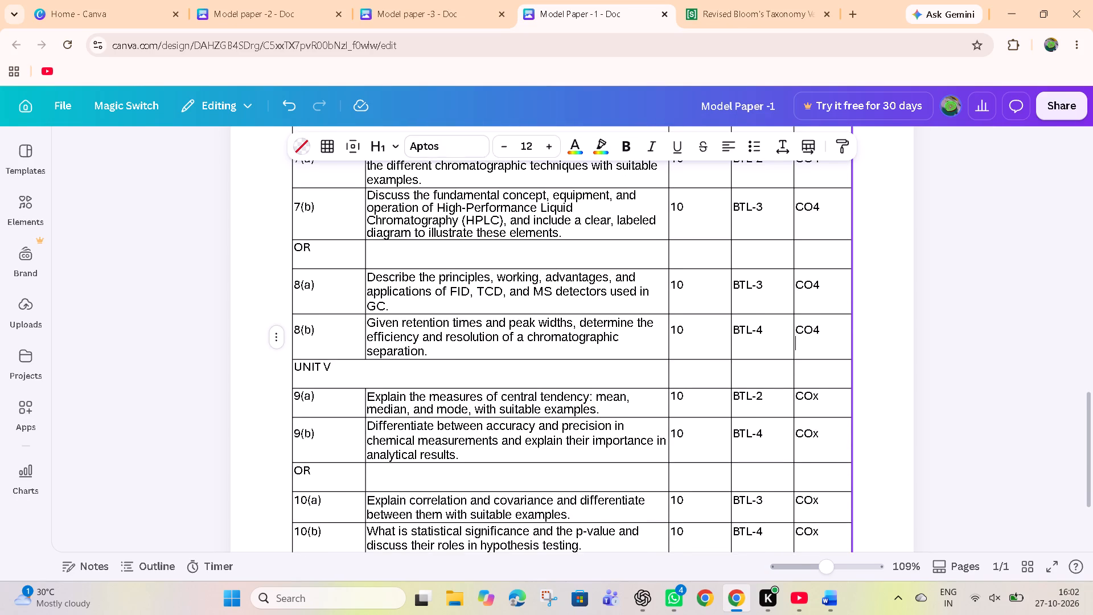
pyautogui.press('Down')
pyautogui.press('Down')
pyautogui.press('Down')
pyautogui.press('Right')
pyautogui.press('Right')
pyautogui.press('Right')
pyautogui.press('BackSpace')
pyautogui.press('5')
pyautogui.press('Down')
pyautogui.press('Down')
pyautogui.press('Right')
pyautogui.press('Right')
pyautogui.press('Right')
pyautogui.press('BackSpace')
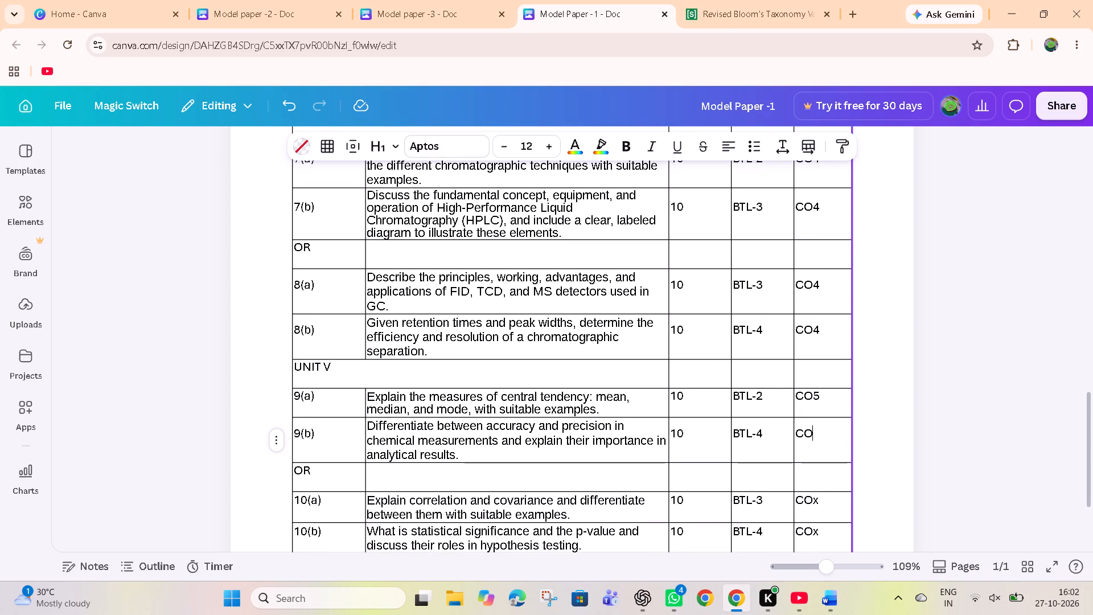
pyautogui.press('5')
# Set the CO entries of Unit V questions 10(a) and 10(b) in Model Paper -1 to CO5.
pyautogui.scroll(-1, 854, 454)
pyautogui.press('Down')
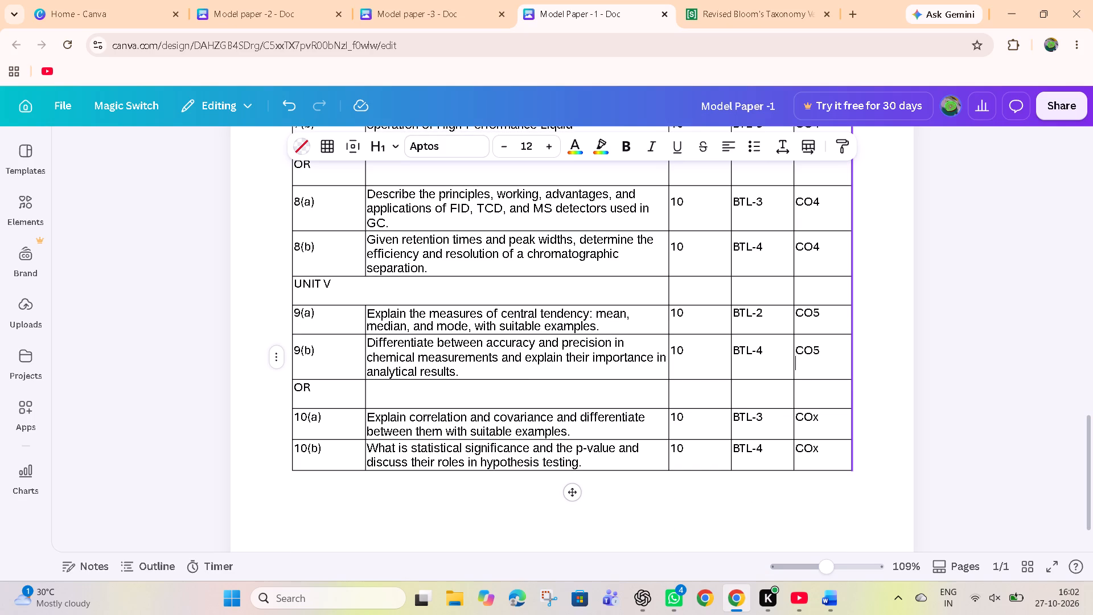
pyautogui.press('Down')
pyautogui.press('Down')
pyautogui.press('Down')
pyautogui.press('Right')
pyautogui.press('Right')
pyautogui.press('Right')
pyautogui.press('Right')
pyautogui.press('Left')
pyautogui.press('BackSpace')
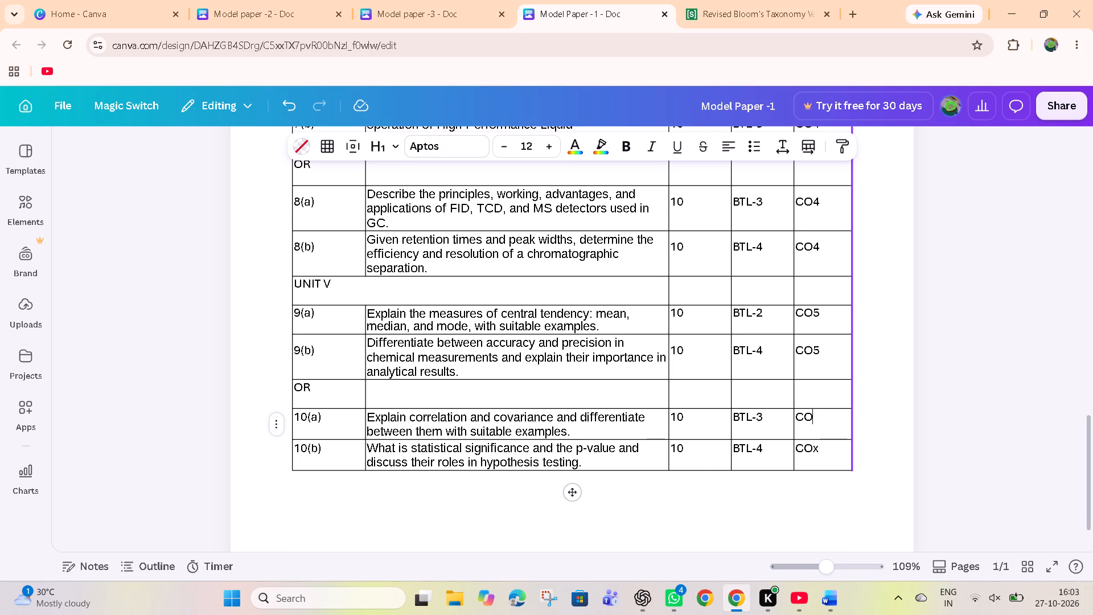
pyautogui.press('5')
pyautogui.press('Down')
pyautogui.press('Down')
pyautogui.press('Down')
pyautogui.press('Up')
pyautogui.press('Right')
pyautogui.press('Right')
pyautogui.press('Right')
pyautogui.press('BackSpace')
pyautogui.press('5')
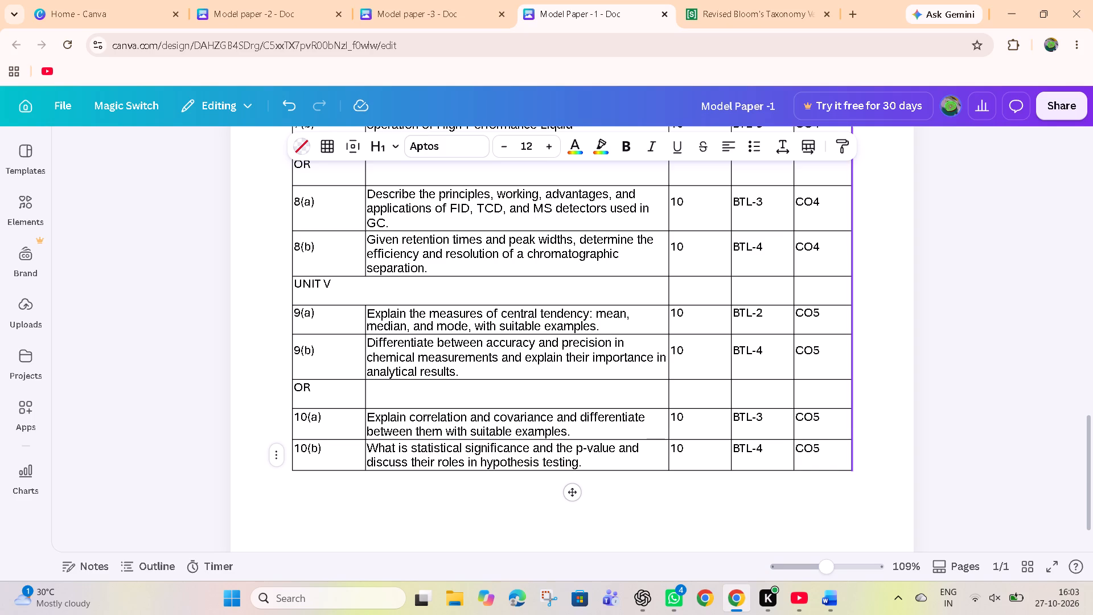
# Review the header, questions, BTL levels and CO entries of Model Paper -1 across the units.
pyautogui.scroll(2, 911, 481)
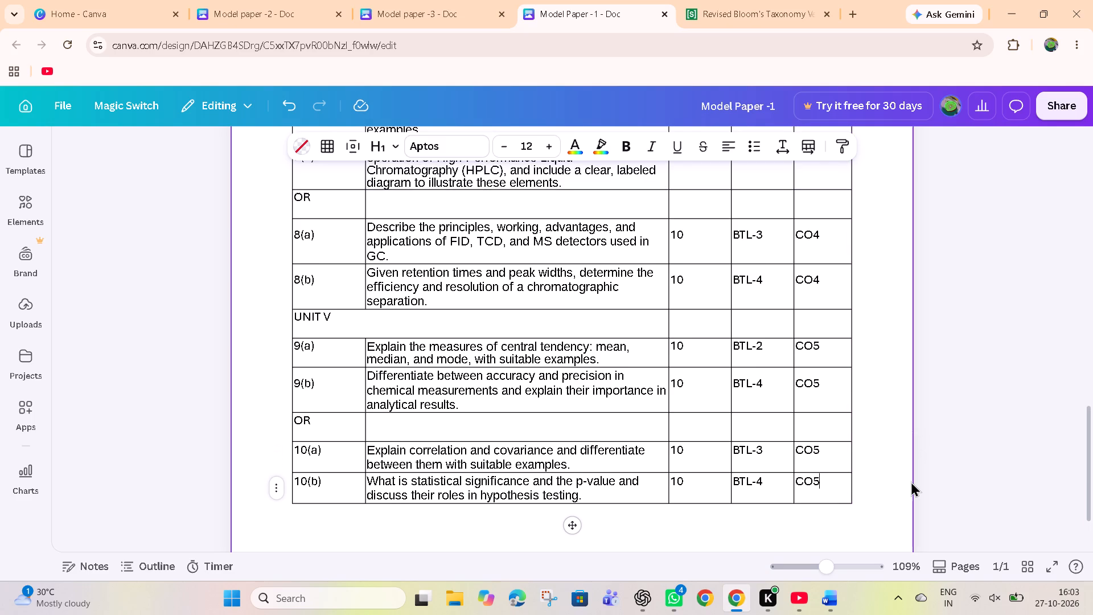
pyautogui.scroll(4, 911, 481)
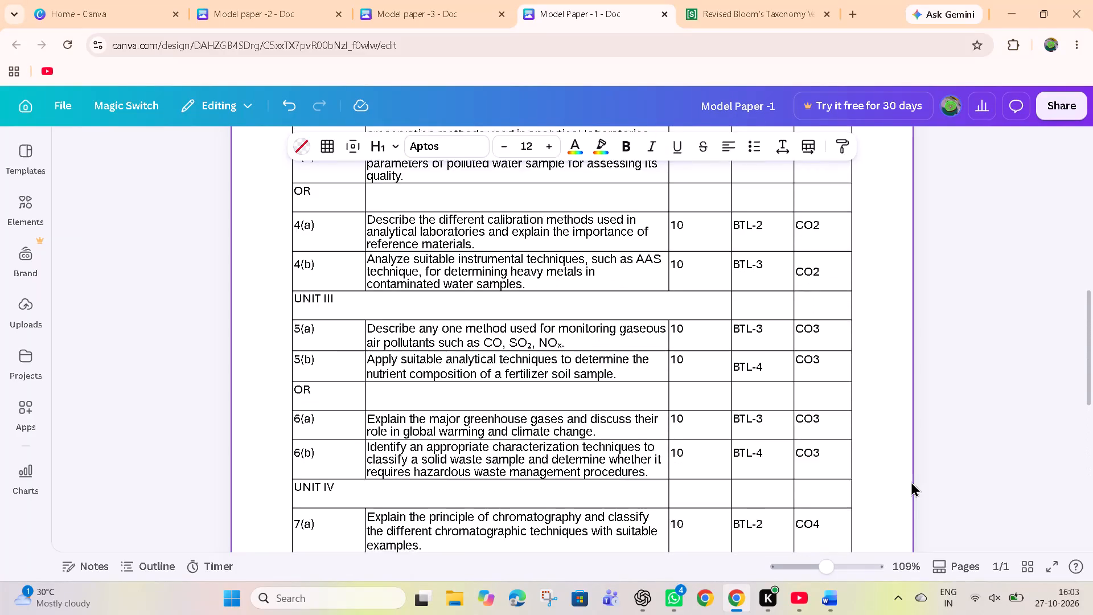
pyautogui.scroll(3, 911, 481)
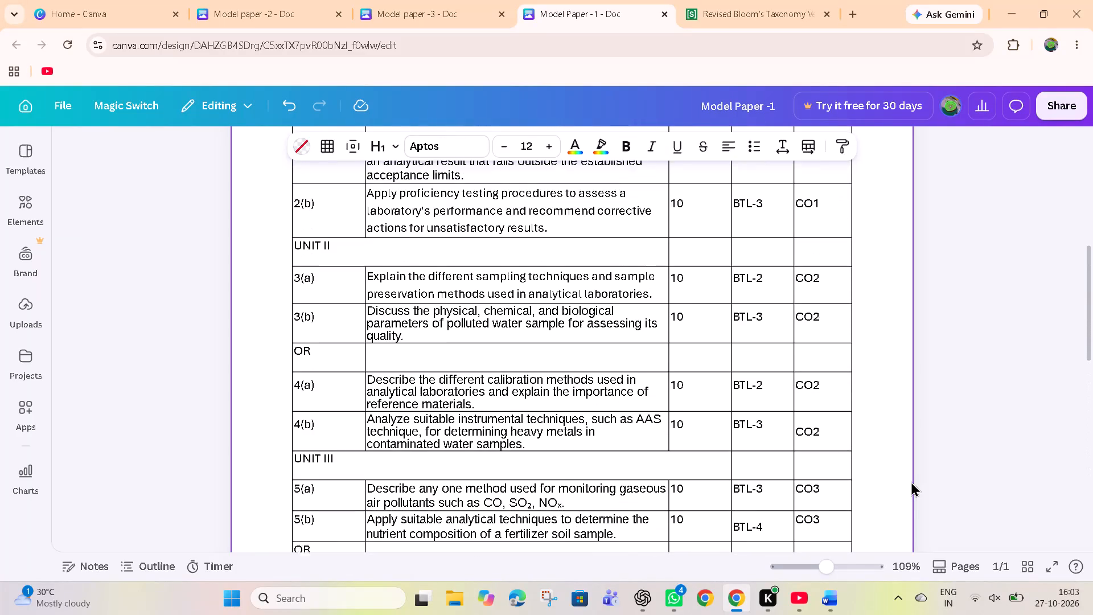
pyautogui.scroll(2, 911, 481)
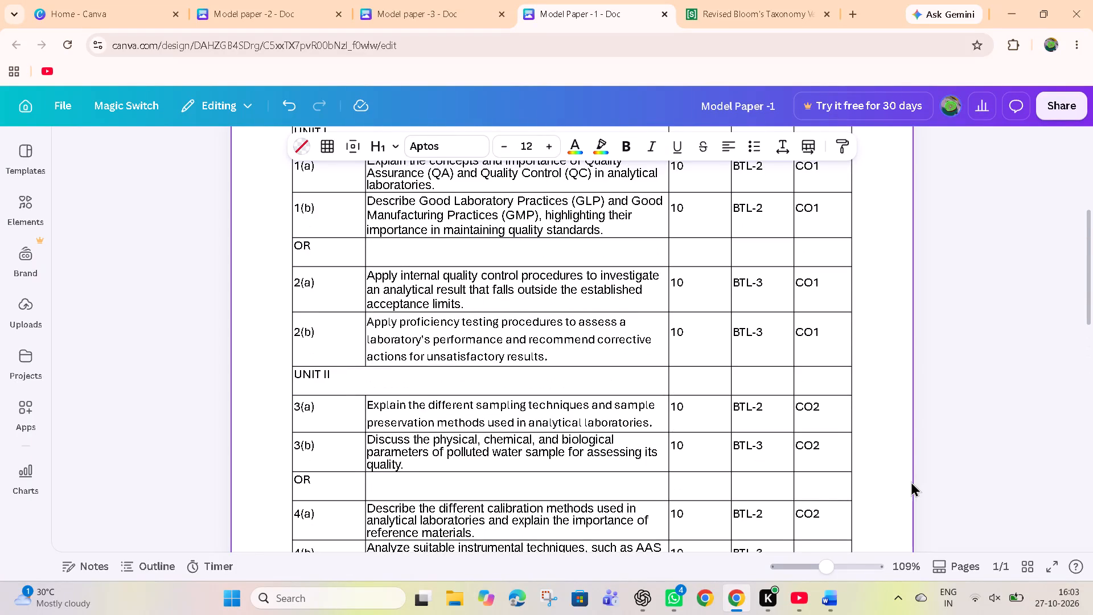
pyautogui.scroll(1, 911, 481)
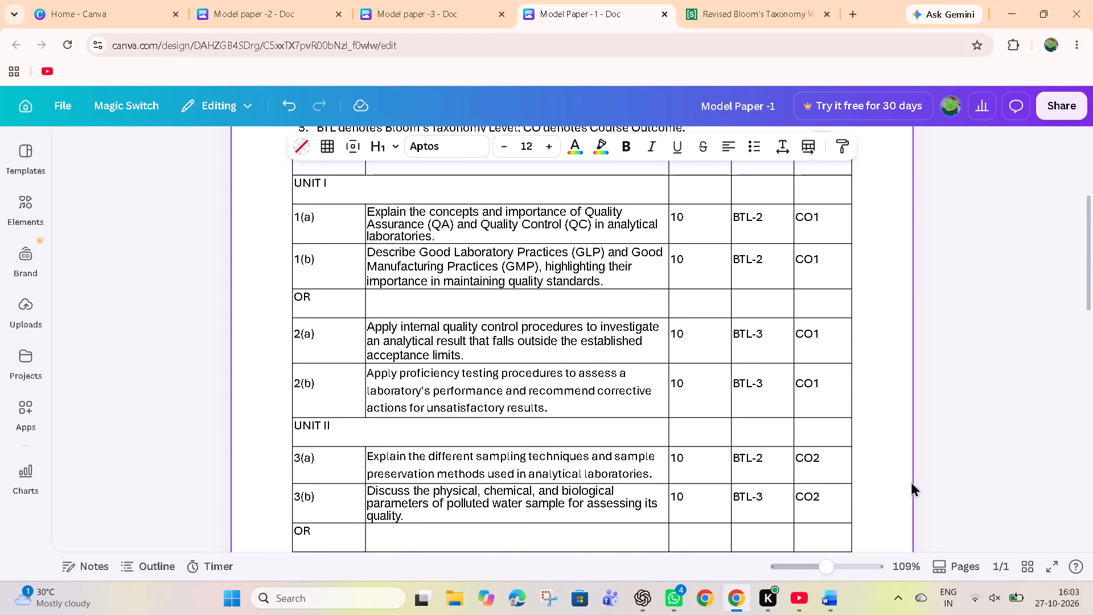
pyautogui.scroll(5, 911, 481)
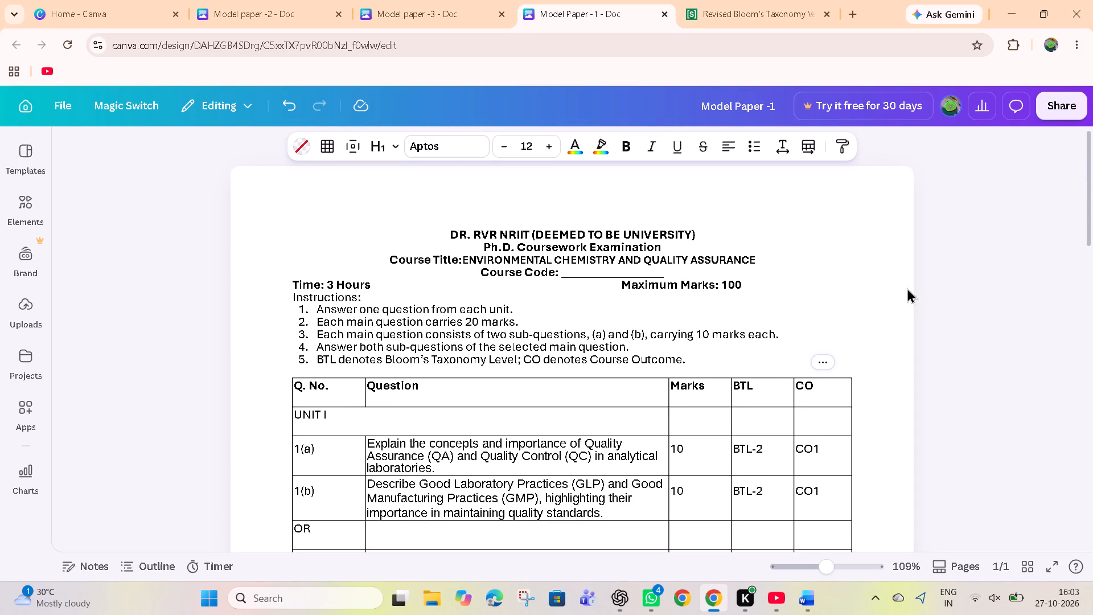
pyautogui.click(969, 346)
pyautogui.scroll(-1, 786, 343)
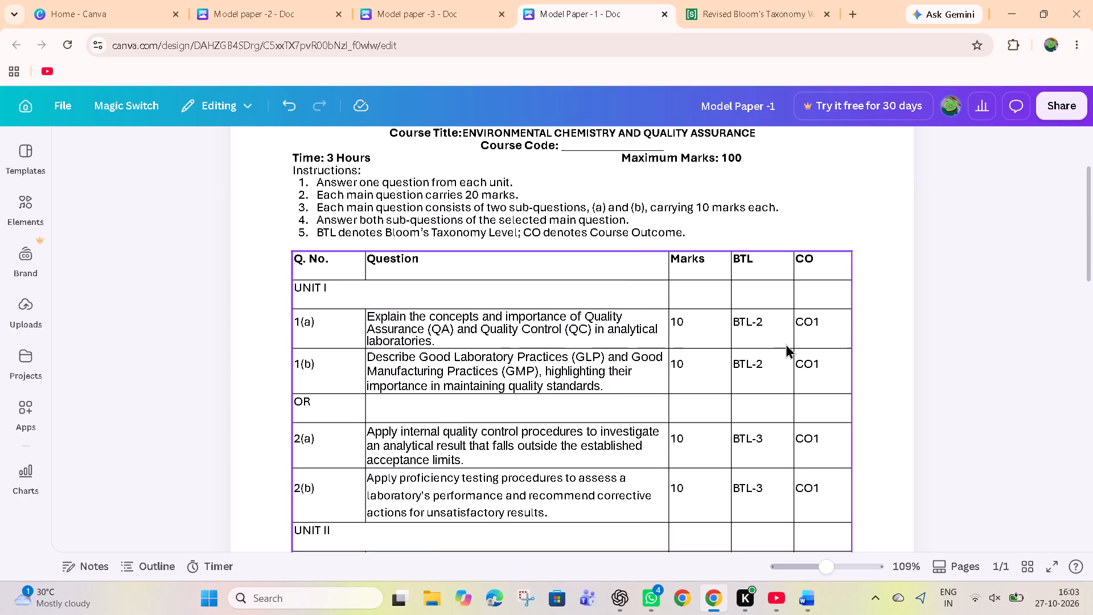
pyautogui.scroll(-2, 786, 343)
pyautogui.click(944, 311)
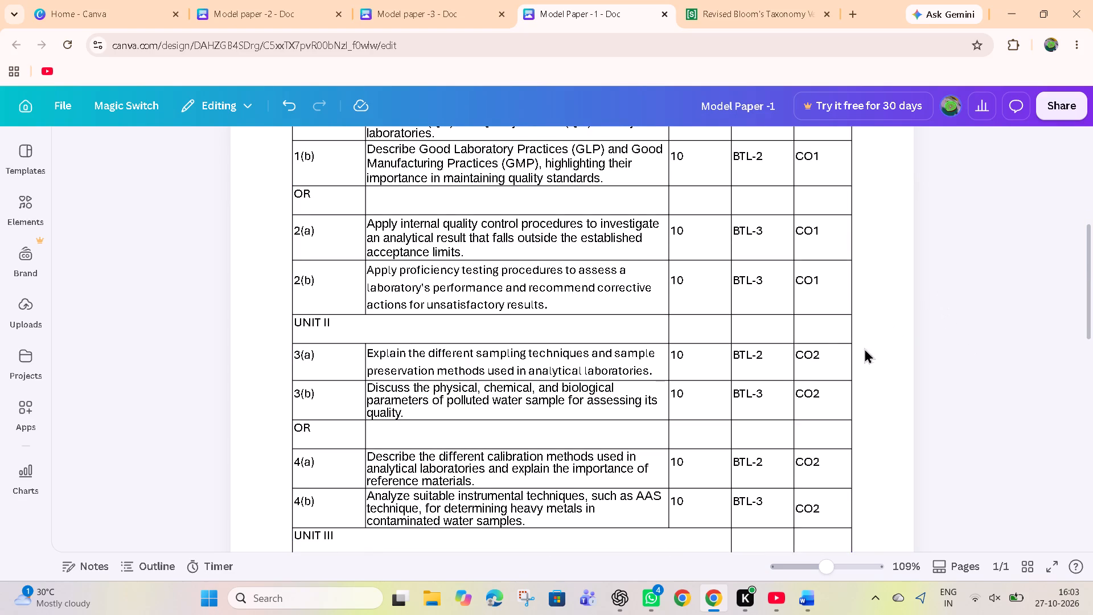
pyautogui.scroll(-4, 856, 358)
pyautogui.scroll(5, 856, 358)
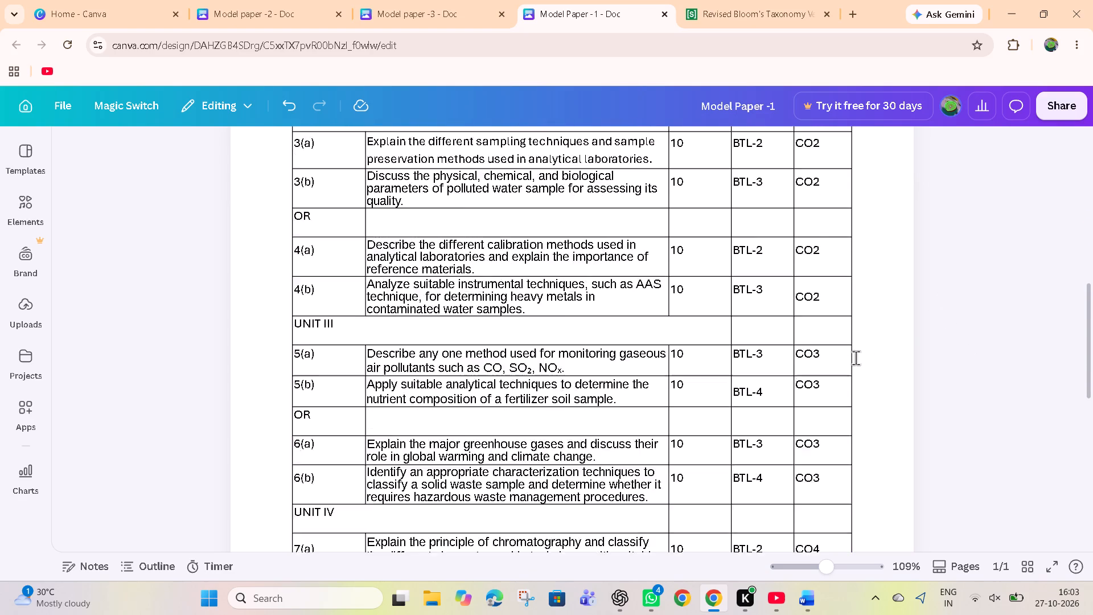
pyautogui.scroll(3, 856, 358)
# Set the CO entries of Unit V questions 9(a) and 9(b) in Model paper -3 to CO5.
pyautogui.click(445, 0)
pyautogui.scroll(-1, 709, 330)
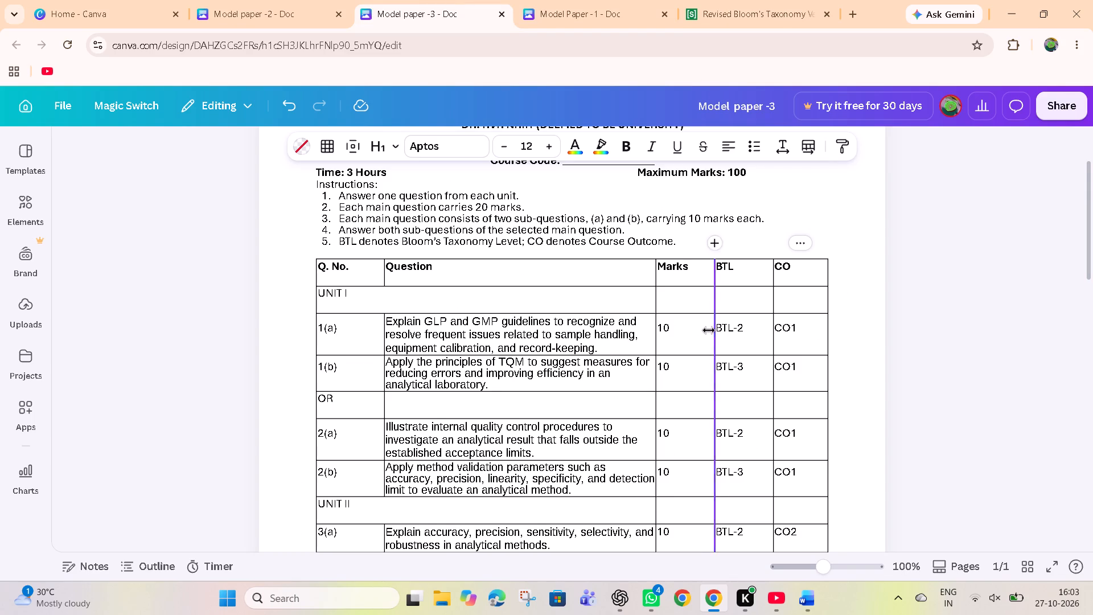
pyautogui.scroll(-7, 709, 330)
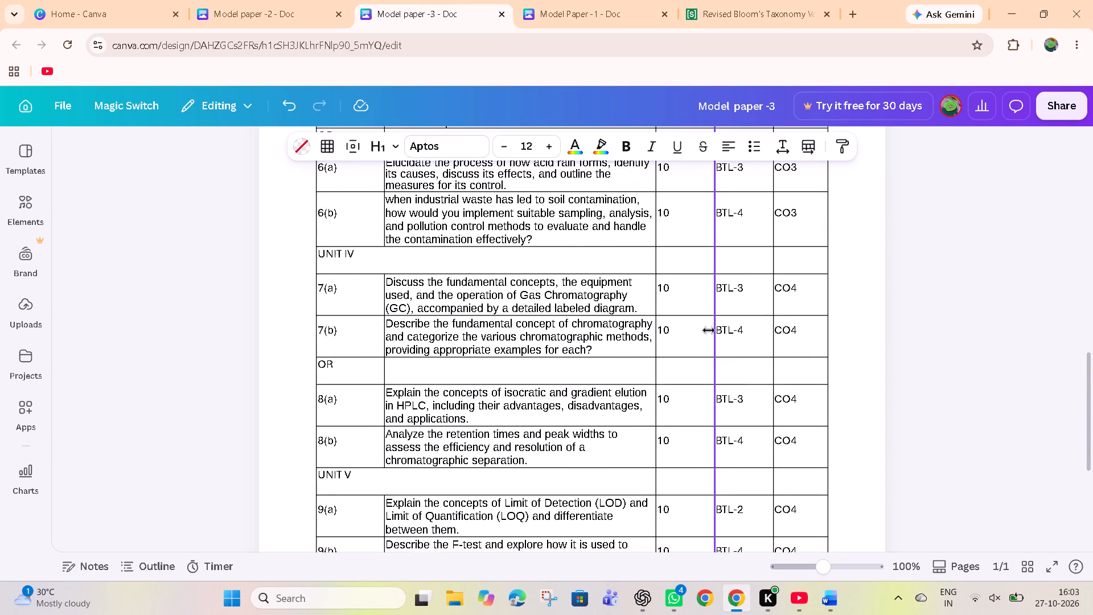
pyautogui.scroll(-3, 709, 330)
pyautogui.scroll(1, 709, 330)
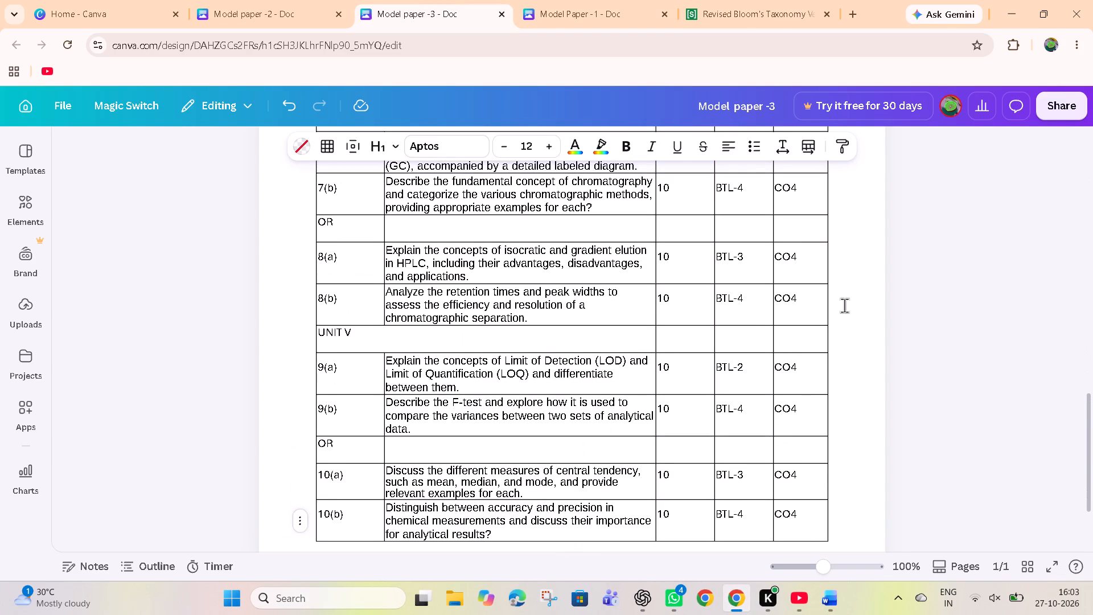
pyautogui.click(798, 368)
pyautogui.press('BackSpace')
pyautogui.press('5')
pyautogui.click(801, 410)
pyautogui.press('BackSpace')
pyautogui.press('5')
# Set the CO entries of Unit V questions 10(a) and 10(b) in Model paper -3 to CO5.
pyautogui.click(803, 479)
pyautogui.press('BackSpace')
pyautogui.press('5')
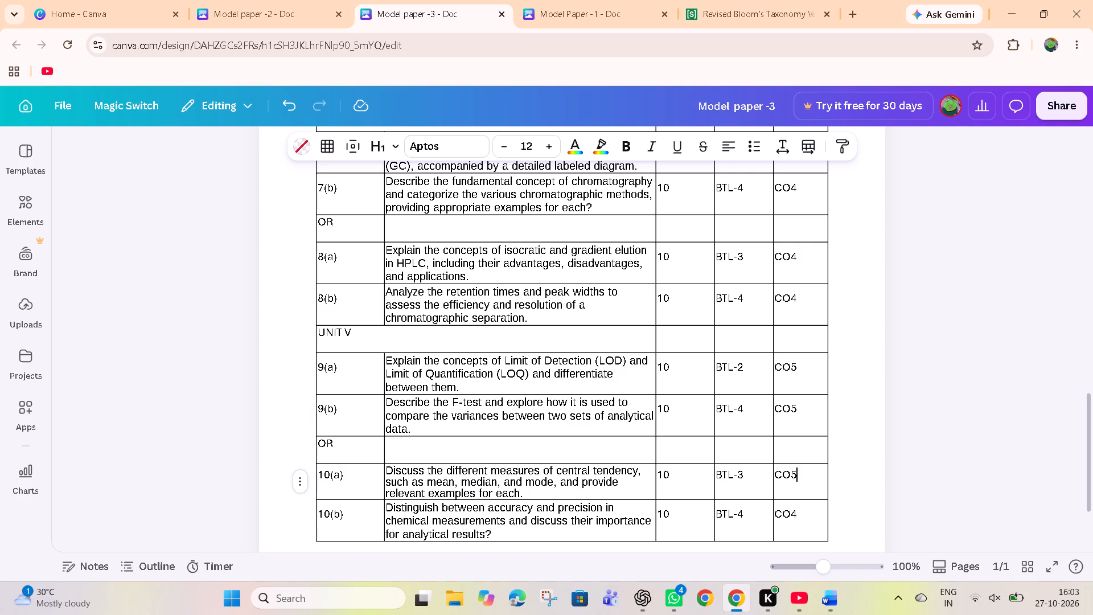
pyautogui.click(802, 519)
pyautogui.press('BackSpace')
pyautogui.press('5')
# Review the CO entries of Model paper -3 from Unit V back to the header and course title.
pyautogui.scroll(2, 802, 519)
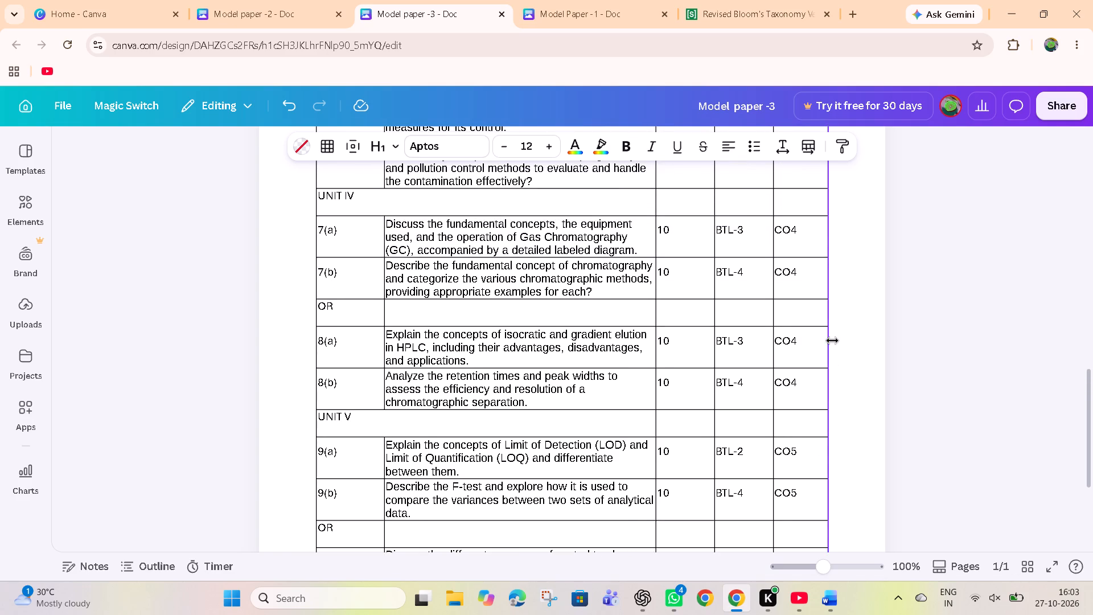
pyautogui.scroll(4, 832, 341)
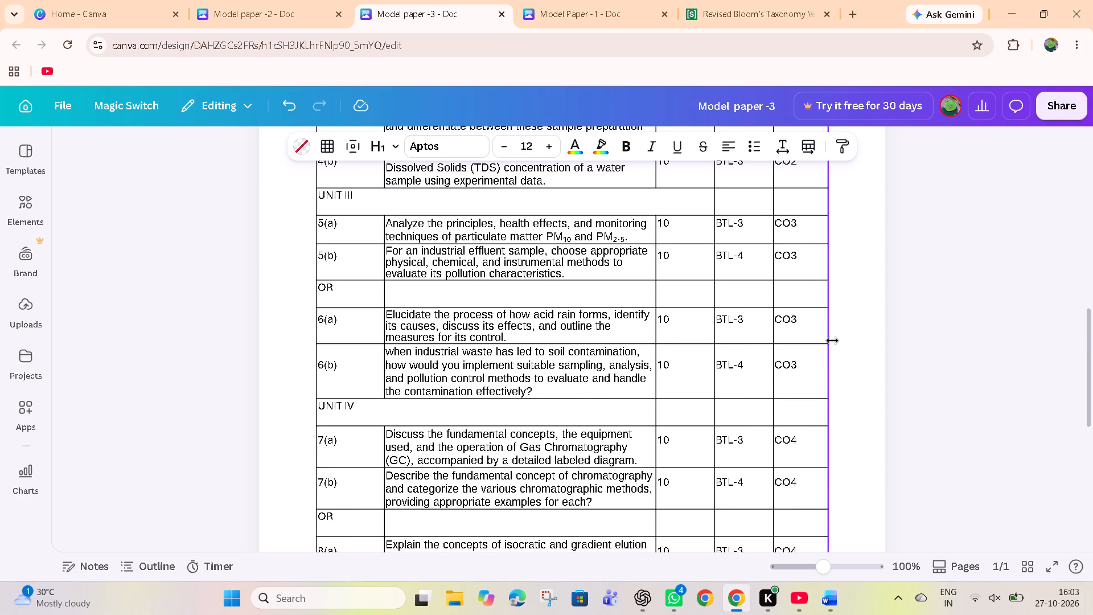
pyautogui.scroll(3, 832, 341)
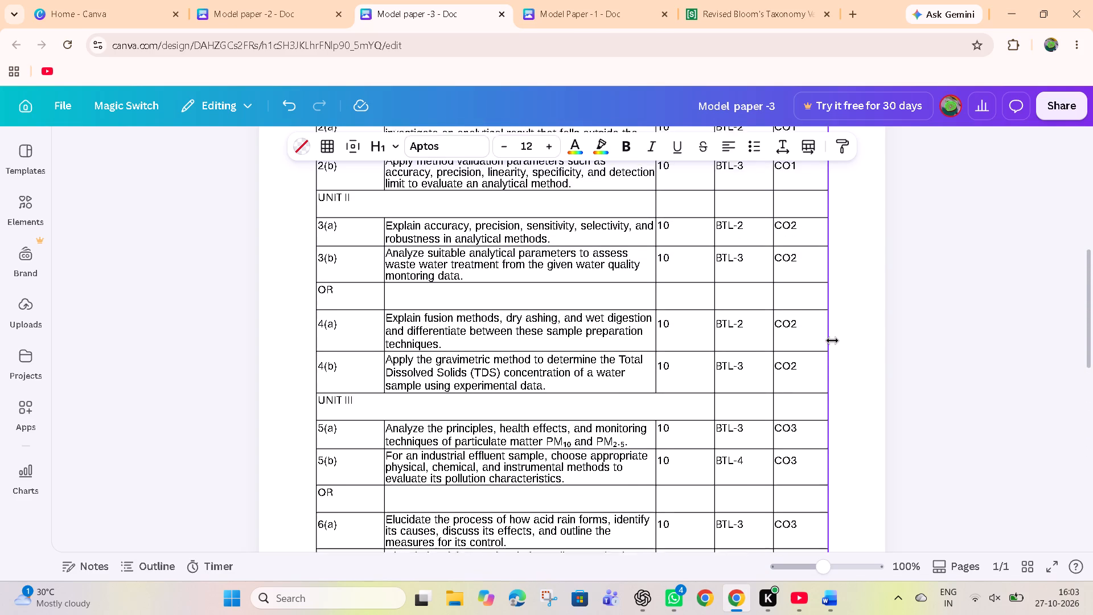
pyautogui.scroll(4, 832, 341)
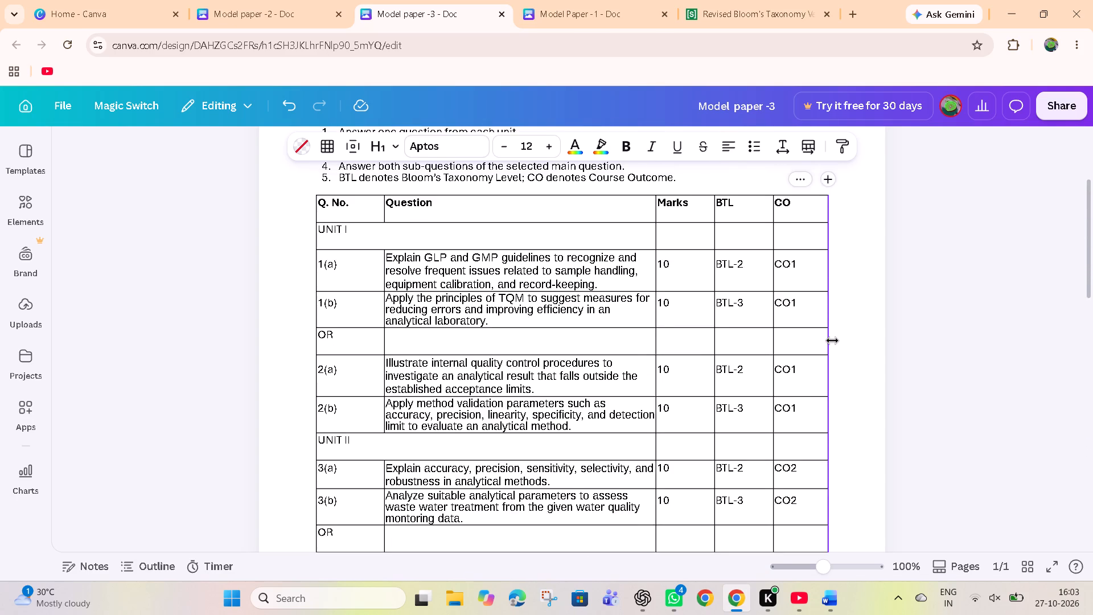
pyautogui.scroll(2, 832, 341)
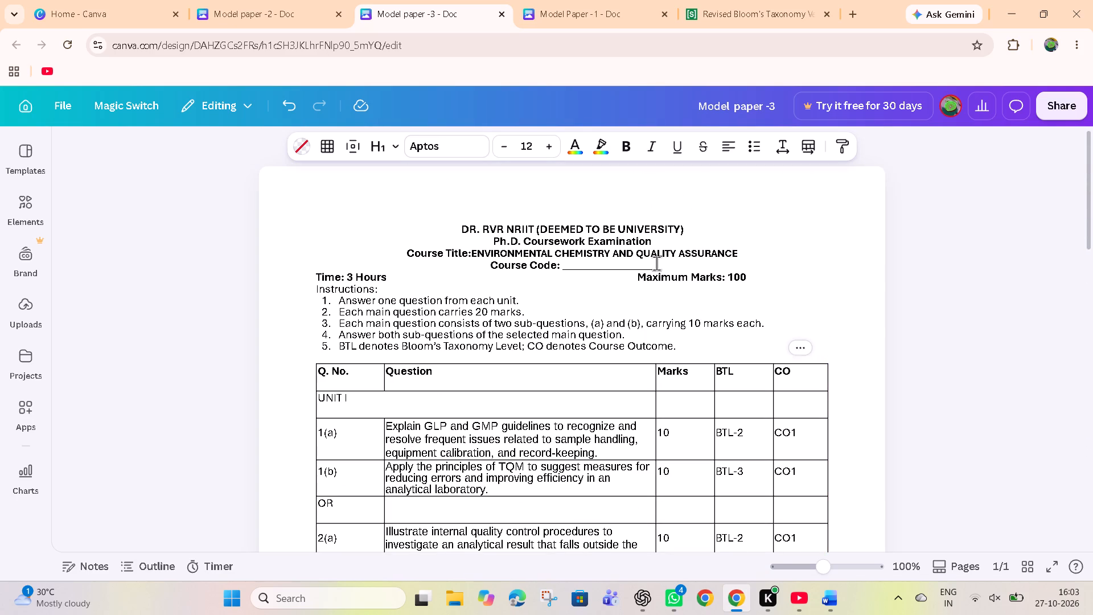
# Set the CO entry of Unit II question 3(a) in Model paper -2 to CO2.
pyautogui.click(303, 0)
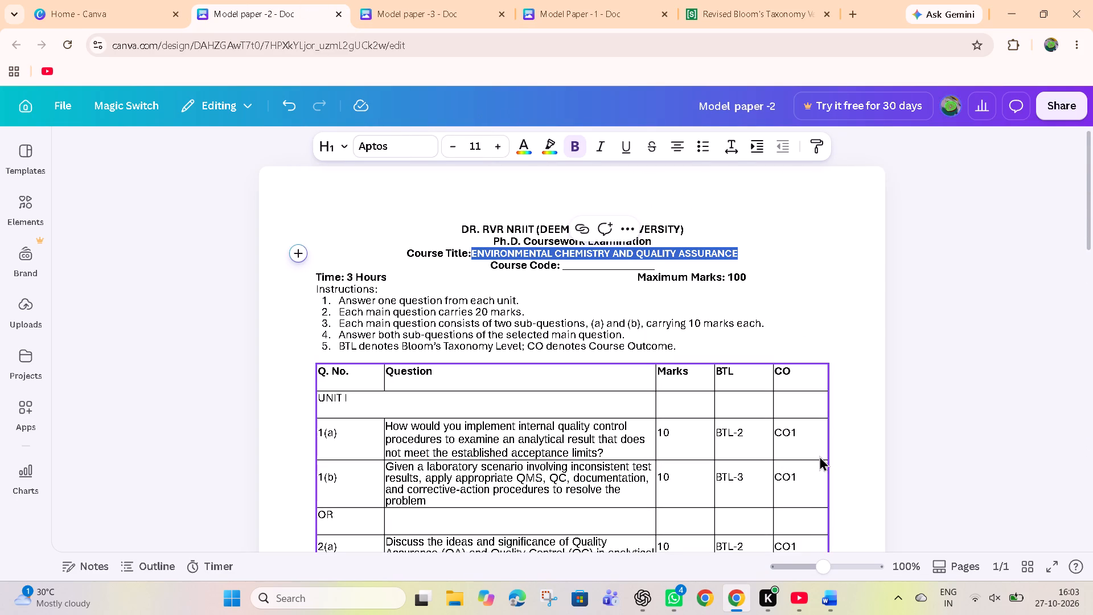
pyautogui.scroll(-3, 819, 456)
pyautogui.scroll(1, 698, 457)
pyautogui.keyDown('ctrl'); pyautogui.scroll(-1, 687, 598); pyautogui.keyUp('ctrl')
pyautogui.keyDown('ctrl'); pyautogui.scroll(3, 687, 598); pyautogui.keyUp('ctrl')
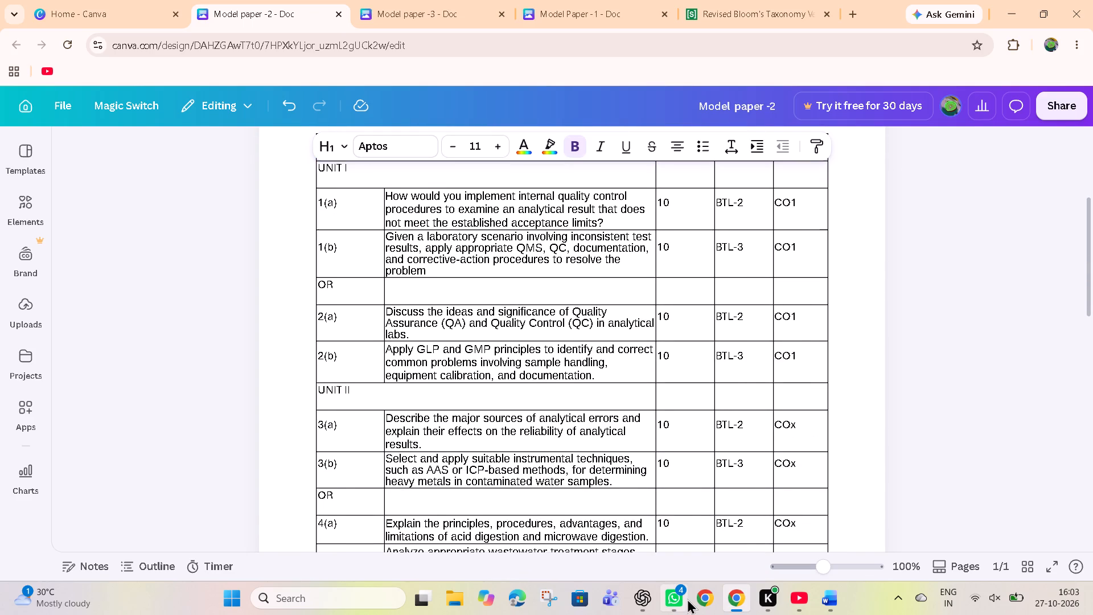
pyautogui.click(930, 422)
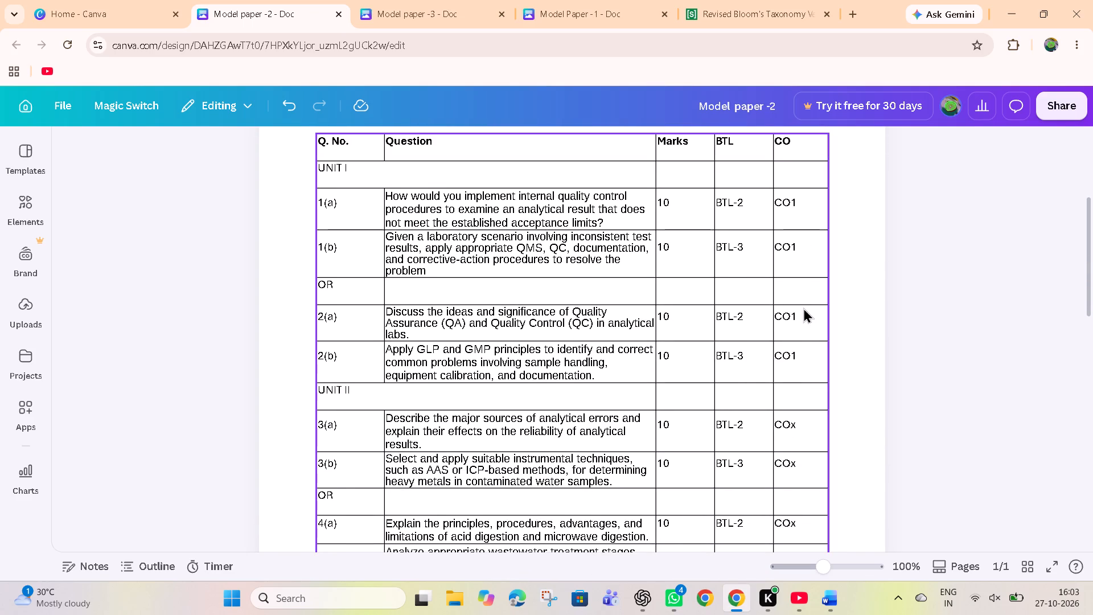
pyautogui.click(802, 421)
pyautogui.press('BackSpace')
pyautogui.press('3')
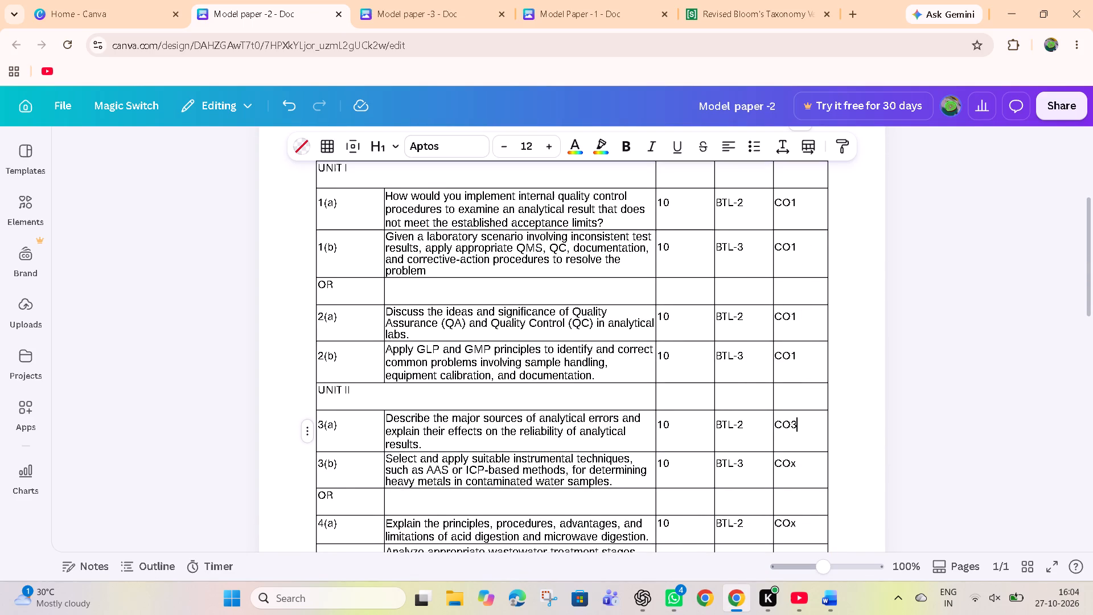
pyautogui.press('BackSpace')
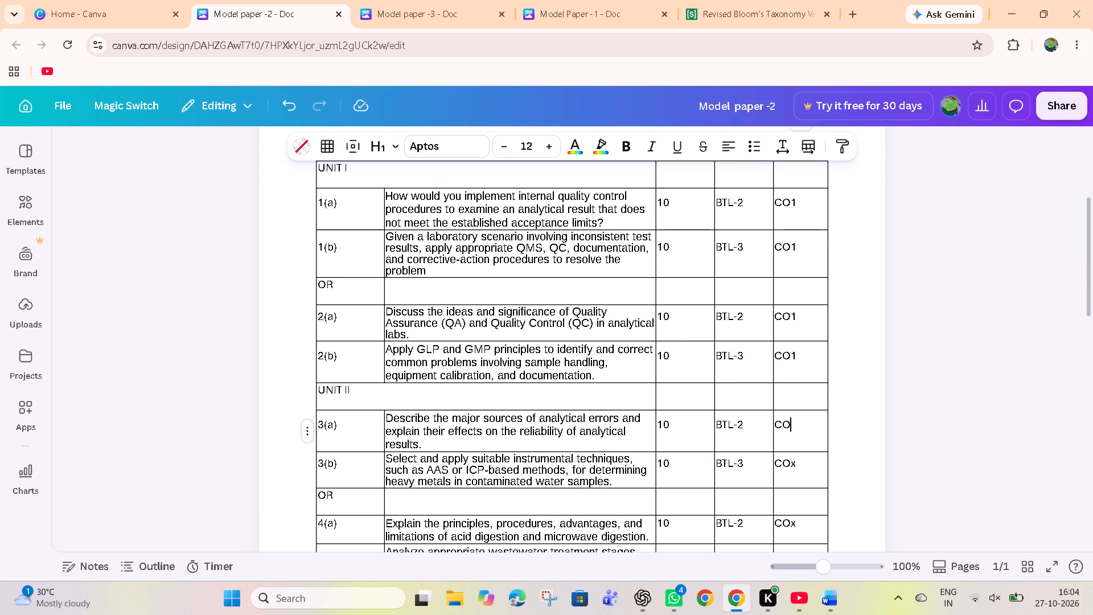
pyautogui.press('2')
# Set the CO entry of Unit II question 3(b) in Model paper -2 to CO2.
pyautogui.press('Down')
pyautogui.press('Down')
pyautogui.press('Right')
pyautogui.press('Right')
pyautogui.press('Right')
pyautogui.press('BackSpace')
pyautogui.press('2')
# Set the CO entries of Unit II questions 4(a) and 4(b) in Model paper -2 to CO2.
pyautogui.scroll(-2, 802, 421)
pyautogui.click(809, 377)
pyautogui.press('BackSpace')
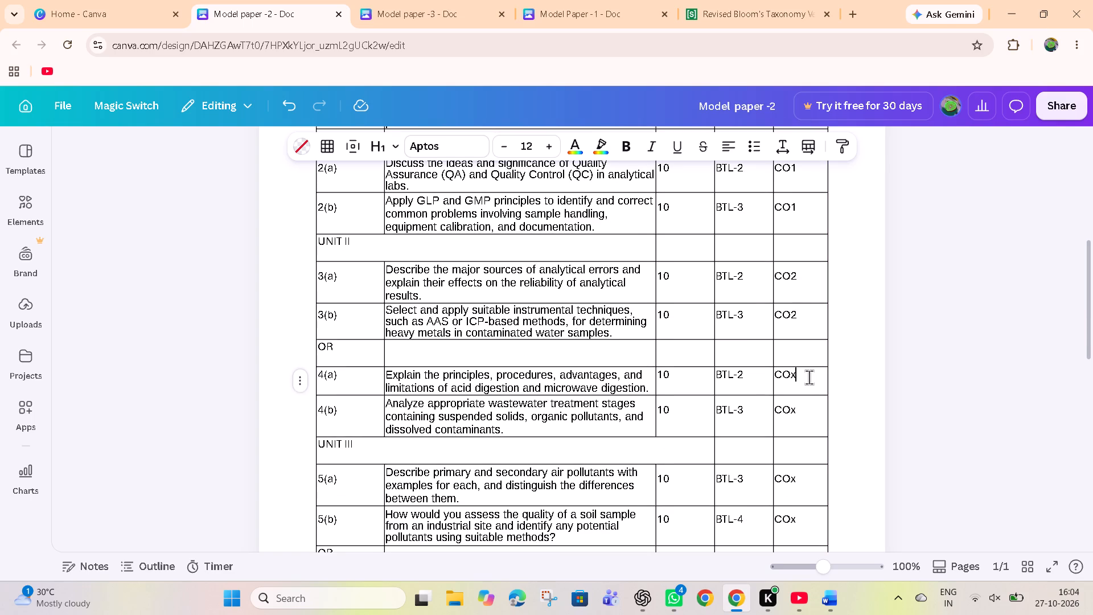
pyautogui.press('2')
pyautogui.press('Down')
pyautogui.press('Down')
pyautogui.press('Right')
pyautogui.press('Right')
pyautogui.press('Right')
pyautogui.press('BackSpace')
pyautogui.press('2')
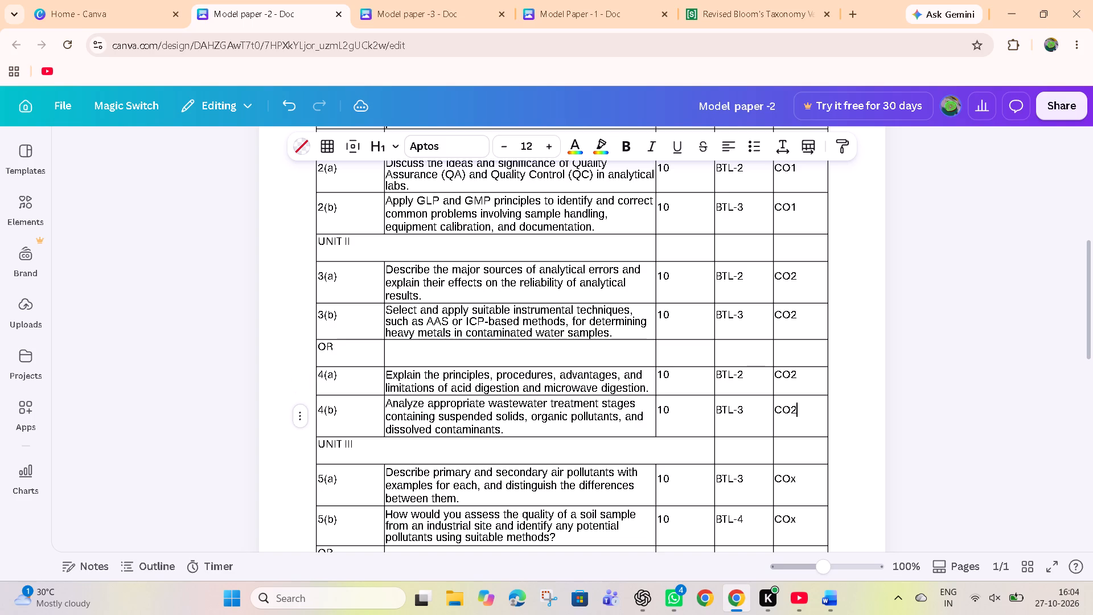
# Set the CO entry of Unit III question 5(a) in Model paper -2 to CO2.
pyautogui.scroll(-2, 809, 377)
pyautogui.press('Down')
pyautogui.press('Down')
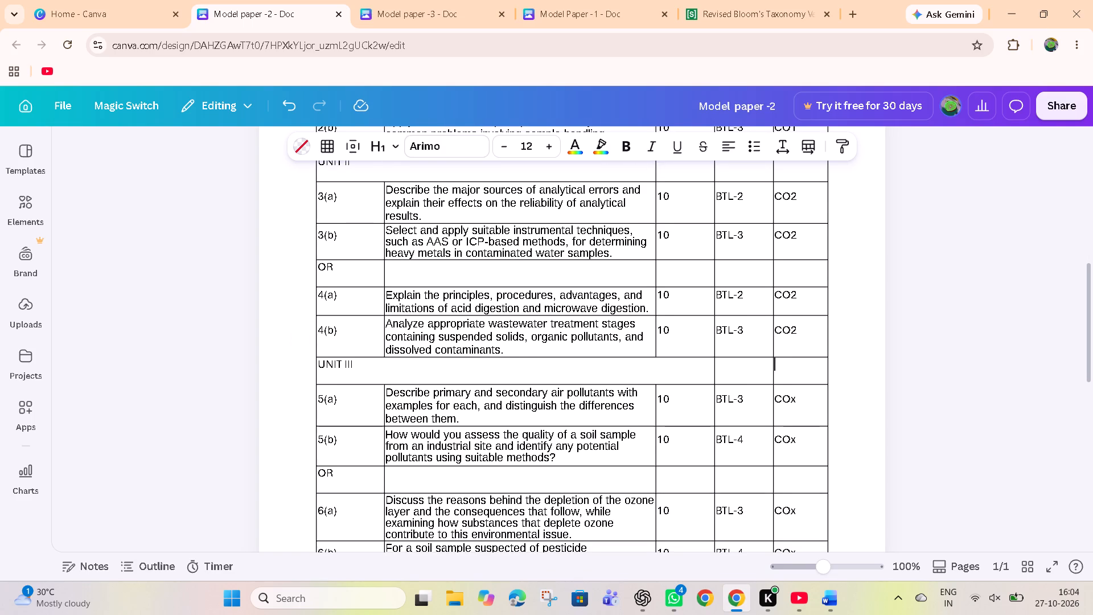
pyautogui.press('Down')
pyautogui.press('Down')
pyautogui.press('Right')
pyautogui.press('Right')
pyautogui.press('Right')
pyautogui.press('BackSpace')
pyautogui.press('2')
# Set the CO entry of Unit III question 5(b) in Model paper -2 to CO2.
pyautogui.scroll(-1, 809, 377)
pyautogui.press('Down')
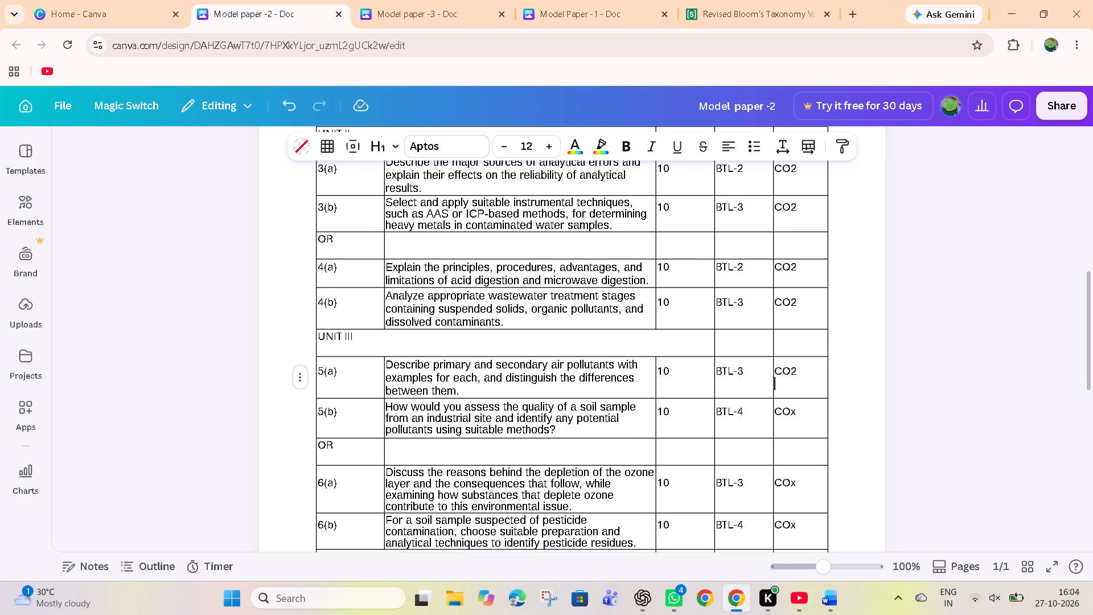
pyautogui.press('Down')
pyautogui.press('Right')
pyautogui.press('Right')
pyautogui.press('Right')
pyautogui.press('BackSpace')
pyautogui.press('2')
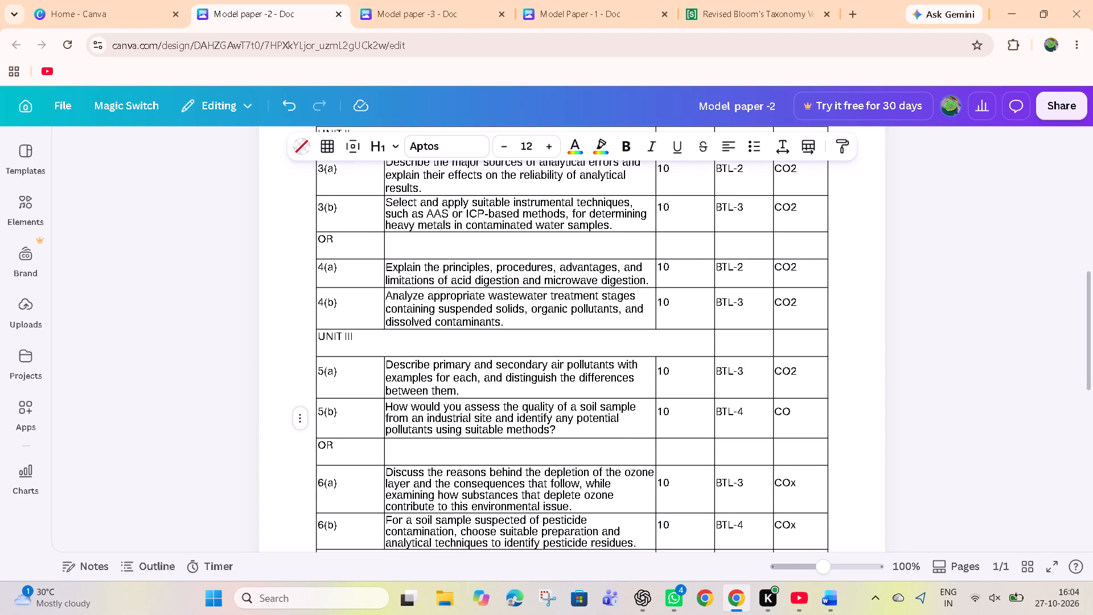
# Check the unit numbering in Model paper -2 and set the CO entry of Unit III question 5(b) to CO3.
pyautogui.scroll(-3, 809, 377)
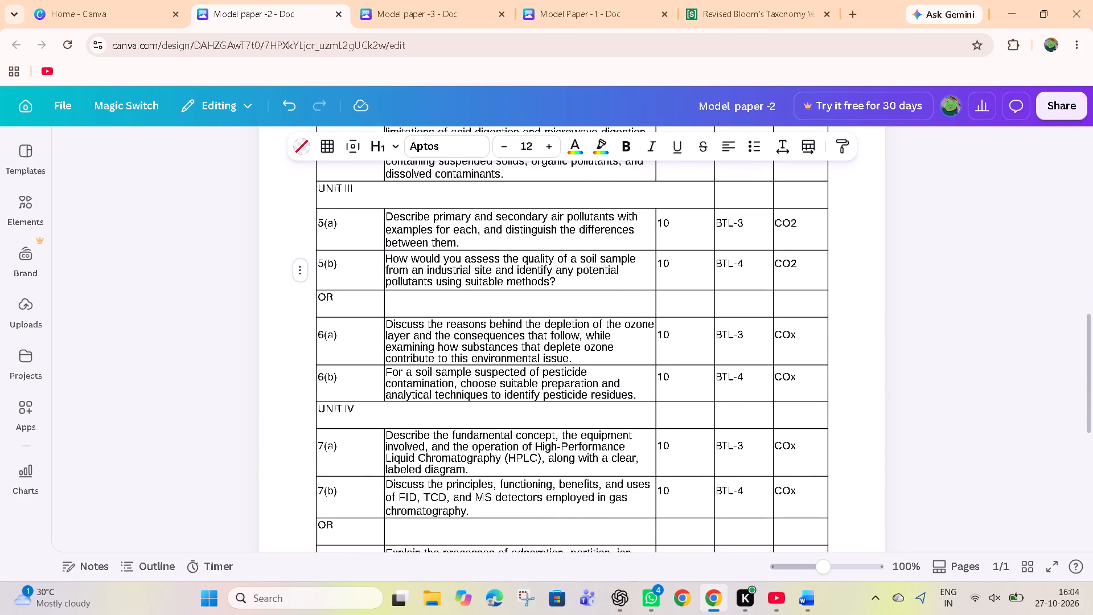
pyautogui.scroll(4, 809, 377)
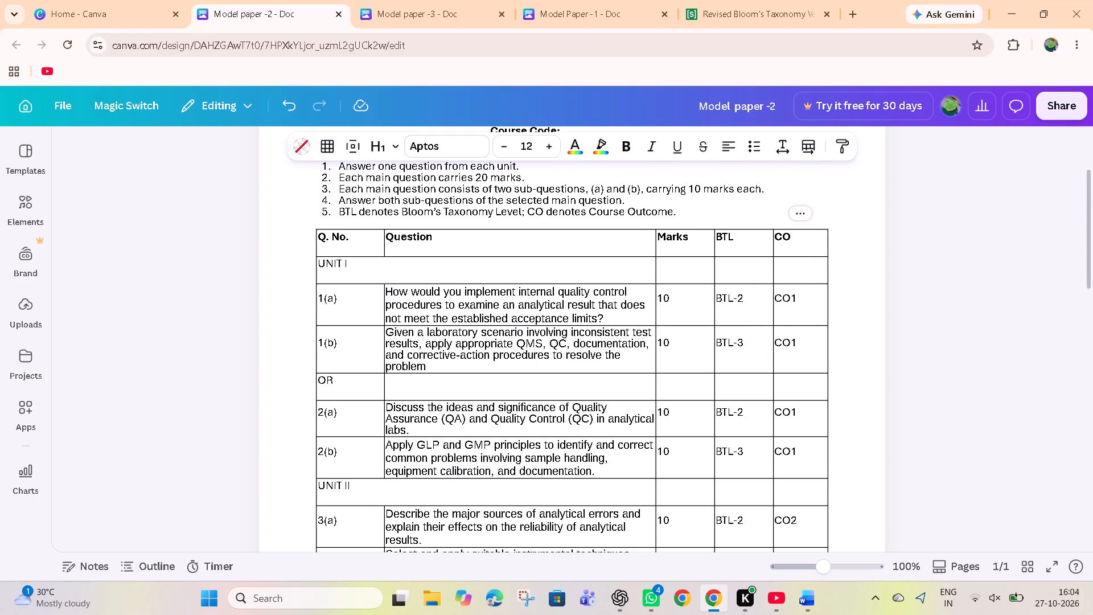
pyautogui.scroll(-5, 809, 377)
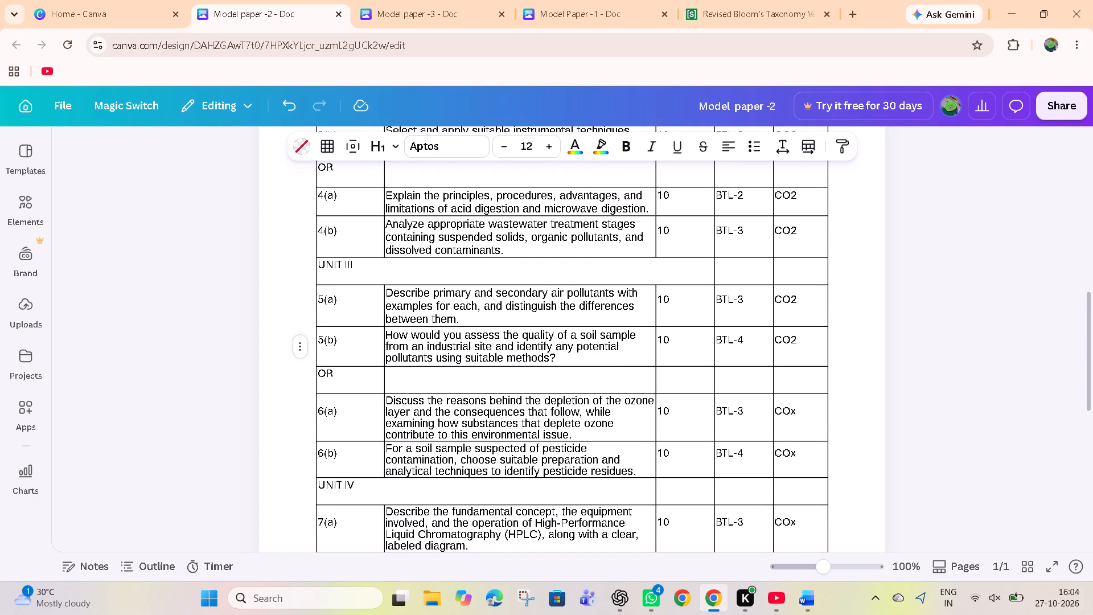
pyautogui.press('BackSpace')
pyautogui.press('3')
# Set the CO entry of Unit III question 5(a) in Model paper -2 to CO3.
pyautogui.press('Down')
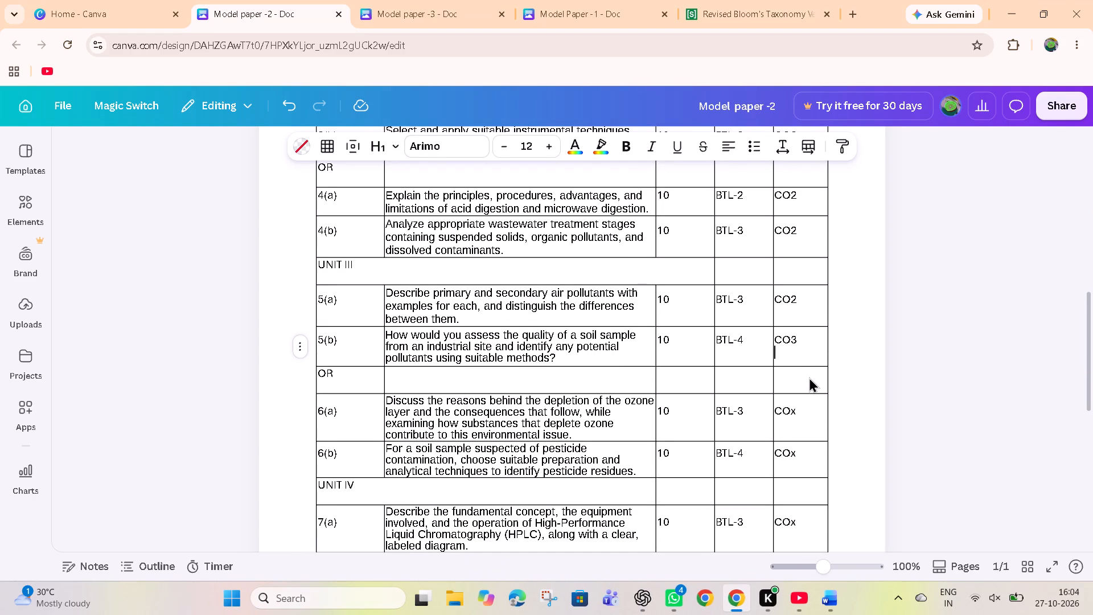
pyautogui.press('Down')
pyautogui.press('Up')
pyautogui.press('Up')
pyautogui.press('Up')
pyautogui.press('Up')
pyautogui.press('Right')
pyautogui.press('Right')
pyautogui.press('Right')
pyautogui.press('BackSpace')
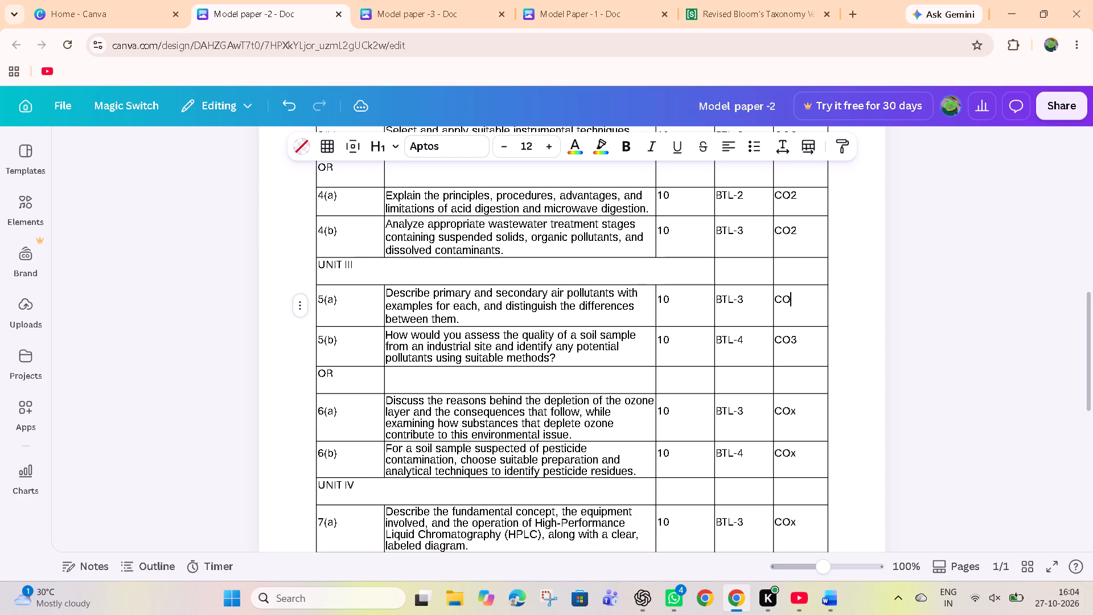
pyautogui.press('3')
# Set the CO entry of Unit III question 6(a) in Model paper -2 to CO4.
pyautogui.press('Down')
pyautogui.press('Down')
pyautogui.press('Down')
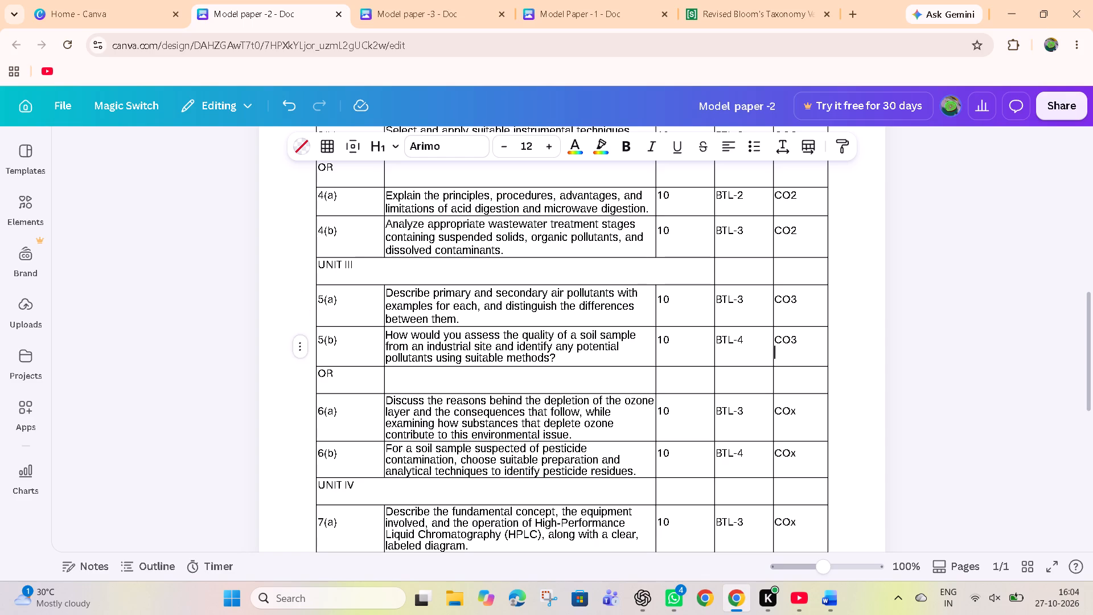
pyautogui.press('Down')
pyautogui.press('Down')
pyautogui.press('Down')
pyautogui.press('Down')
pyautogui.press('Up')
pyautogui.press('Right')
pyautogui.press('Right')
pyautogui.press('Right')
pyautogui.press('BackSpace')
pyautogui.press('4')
# Set the CO entry of Unit III question 6(b) in Model paper -2 to CO3.
pyautogui.press('Down')
pyautogui.press('Down')
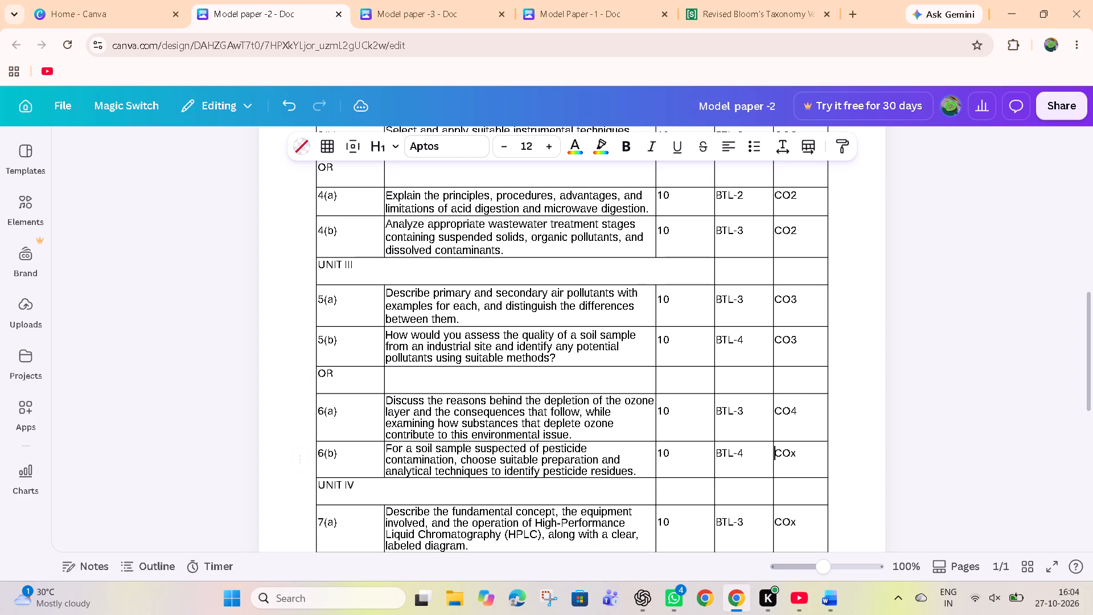
pyautogui.press('Down')
pyautogui.press('Up')
pyautogui.press('Right')
pyautogui.press('Right')
pyautogui.press('Right')
pyautogui.press('BackSpace')
pyautogui.press('BackSpace')
pyautogui.hotkey('ctrl', 'z')
pyautogui.press('BackSpace')
pyautogui.press('3')
# Correct the CO entry of Unit III question 6(a) in Model paper -2 to CO3.
pyautogui.press('Up')
pyautogui.press('Up')
pyautogui.press('Up')
pyautogui.press('Right')
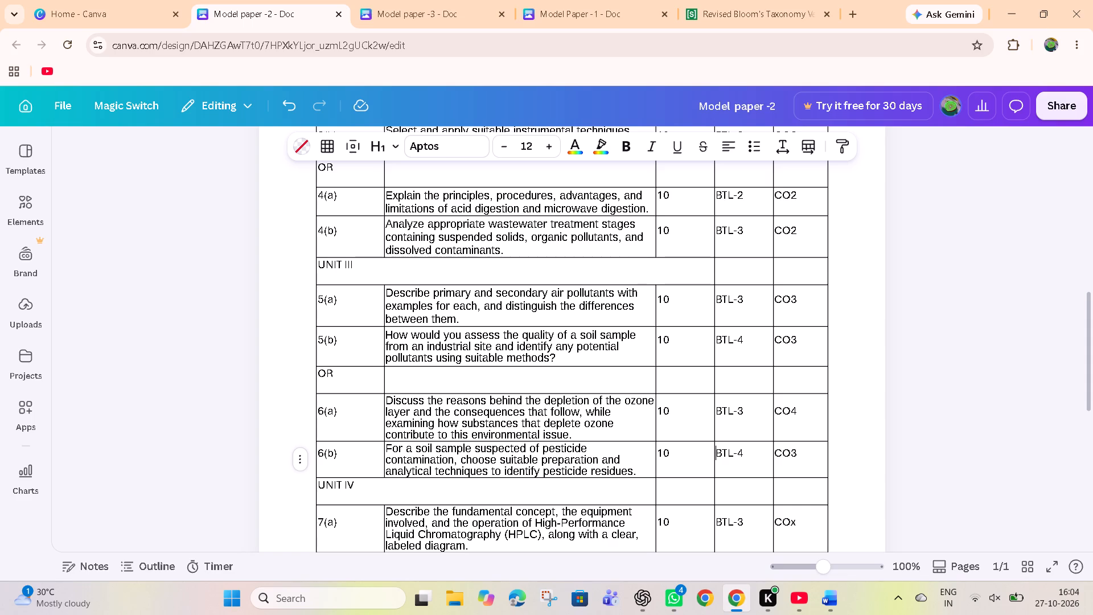
pyautogui.press('Right')
pyautogui.press('Right')
pyautogui.press('Right')
pyautogui.press('Right')
pyautogui.press('Right')
pyautogui.press('Right')
pyautogui.press('Right')
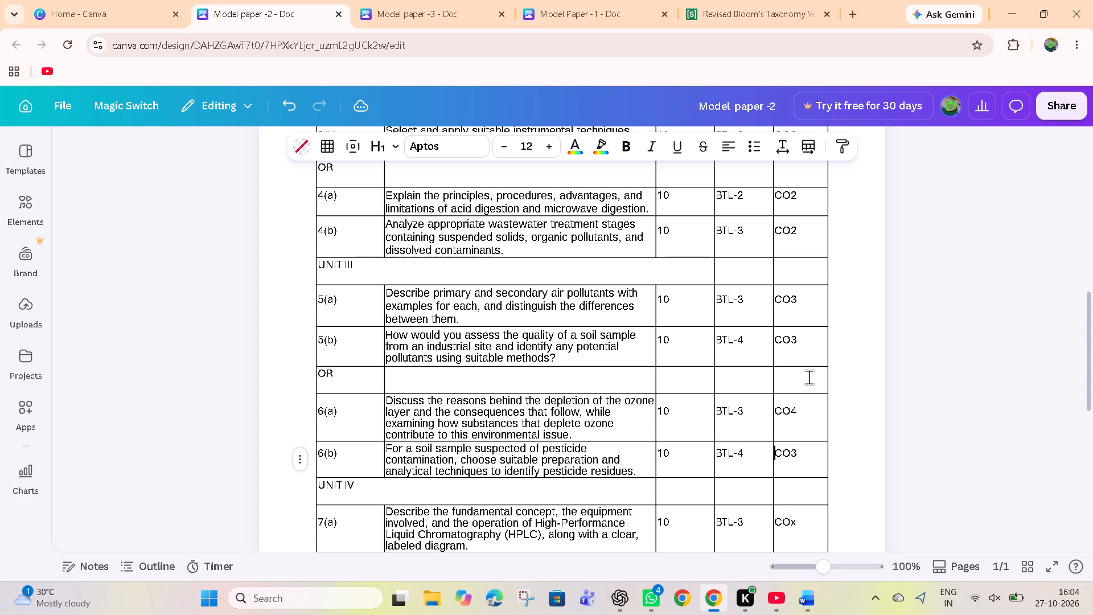
pyautogui.press('Up')
pyautogui.press('Up')
pyautogui.press('Right')
pyautogui.press('Right')
pyautogui.press('Right')
pyautogui.press('BackSpace')
pyautogui.press('4')
pyautogui.press('BackSpace')
pyautogui.press('3')
# Set the CO entries of Unit IV questions 7(a) and 7(b) in Model paper -2 to CO4.
pyautogui.scroll(-3, 809, 377)
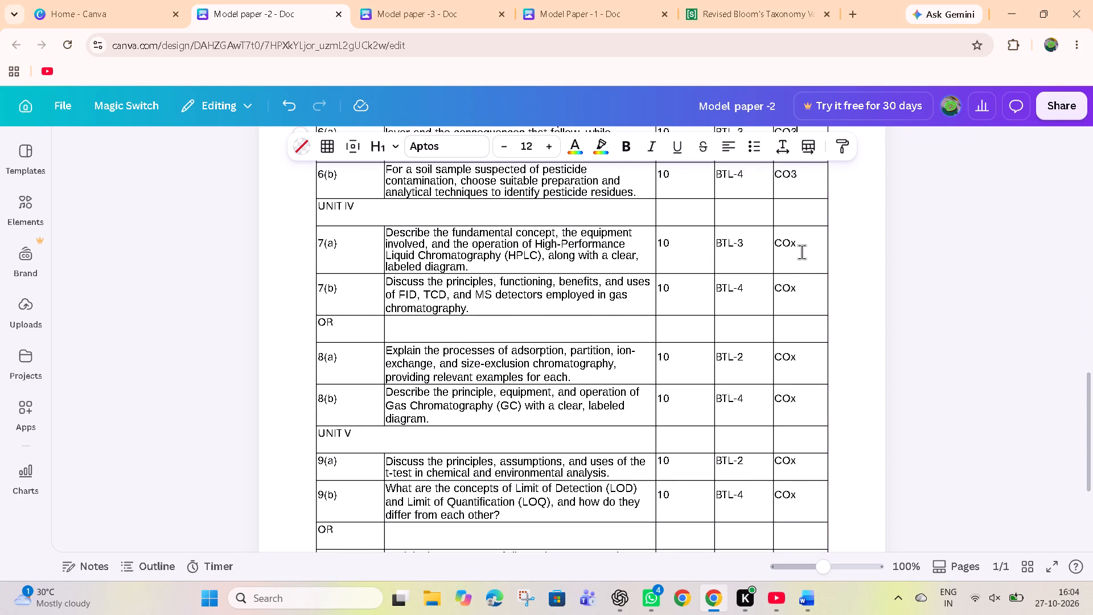
pyautogui.click(802, 249)
pyautogui.press('Up')
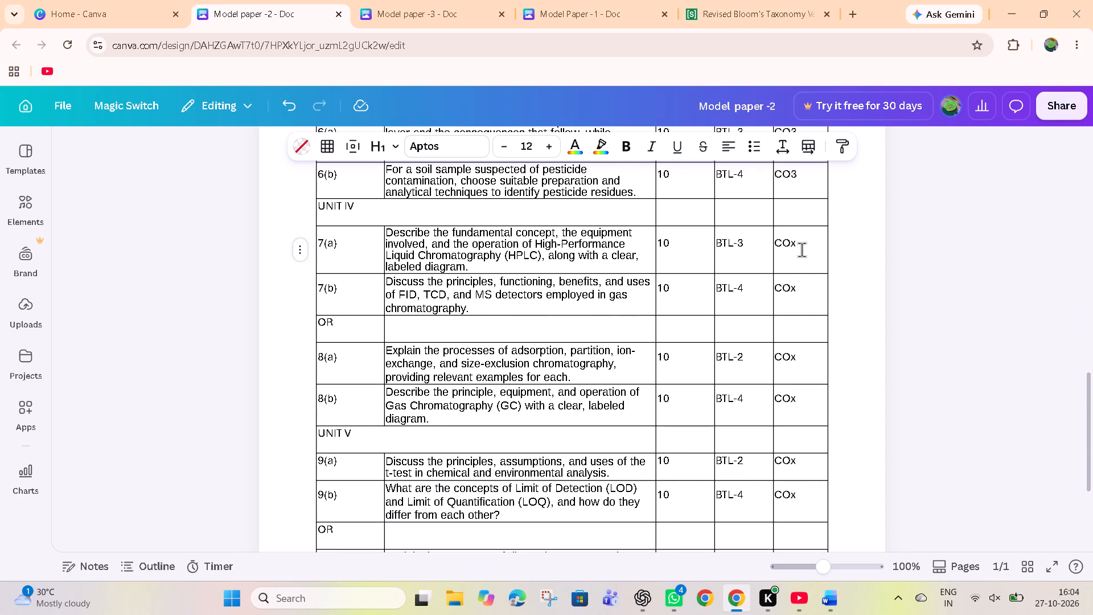
pyautogui.click(802, 245)
pyautogui.press('BackSpace')
pyautogui.press('4')
pyautogui.click(800, 293)
pyautogui.press('BackSpace')
pyautogui.press('4')
# Set the CO entries of Unit IV questions 8(a) and 8(b) in Model paper -2 to CO4.
pyautogui.click(798, 359)
pyautogui.press('BackSpace')
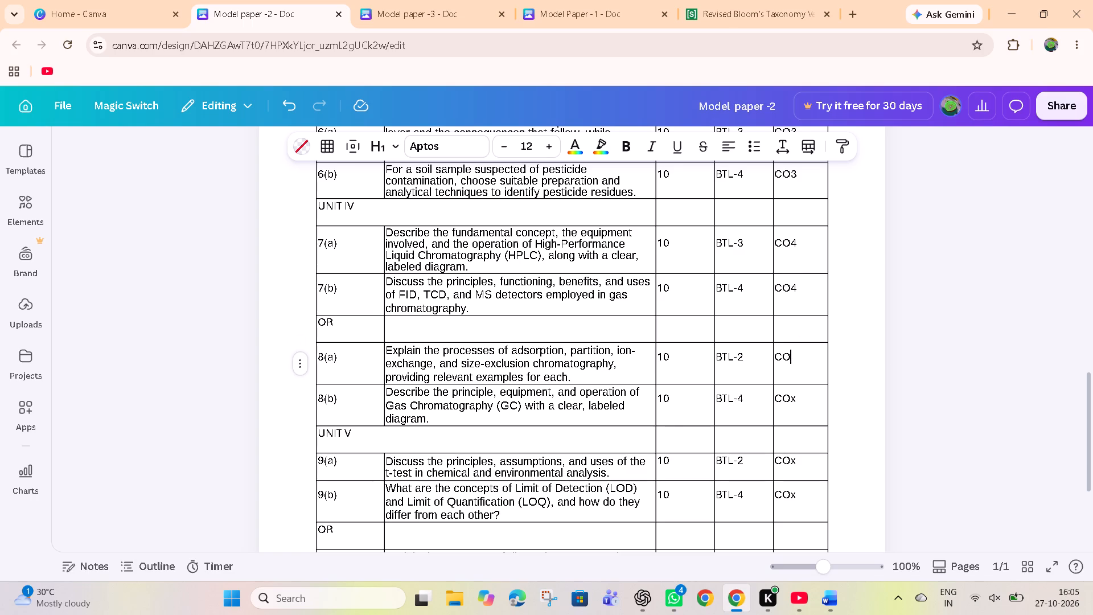
pyautogui.press('4')
pyautogui.click(799, 396)
pyautogui.press('BackSpace')
pyautogui.press('4')
# Set the CO entries of Unit V questions 9(a) and 9(b) in Model paper -2 to CO5.
pyautogui.click(803, 461)
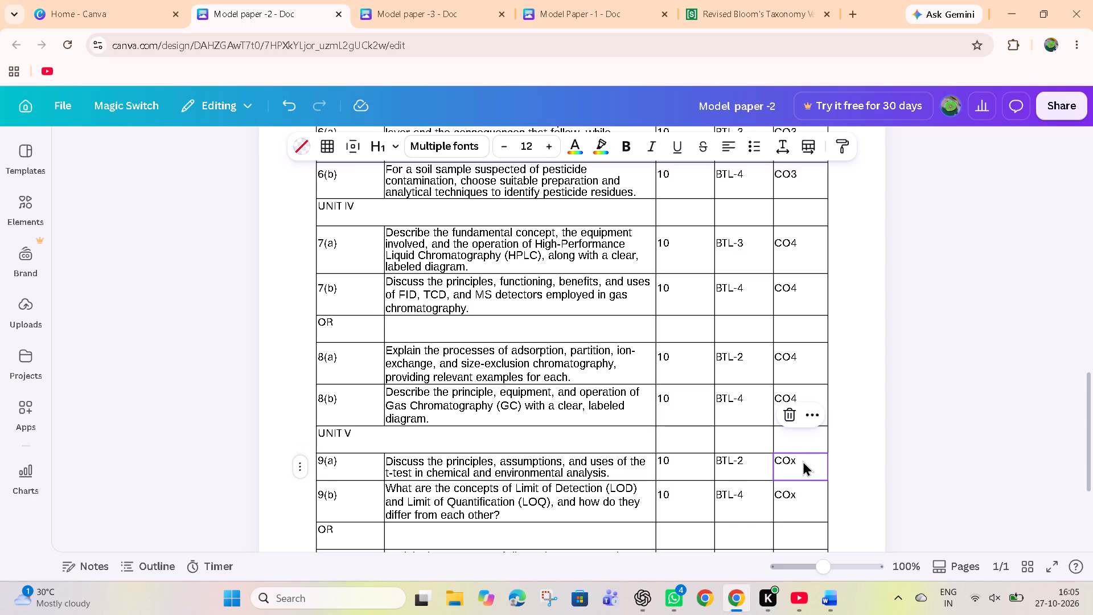
pyautogui.click(802, 464)
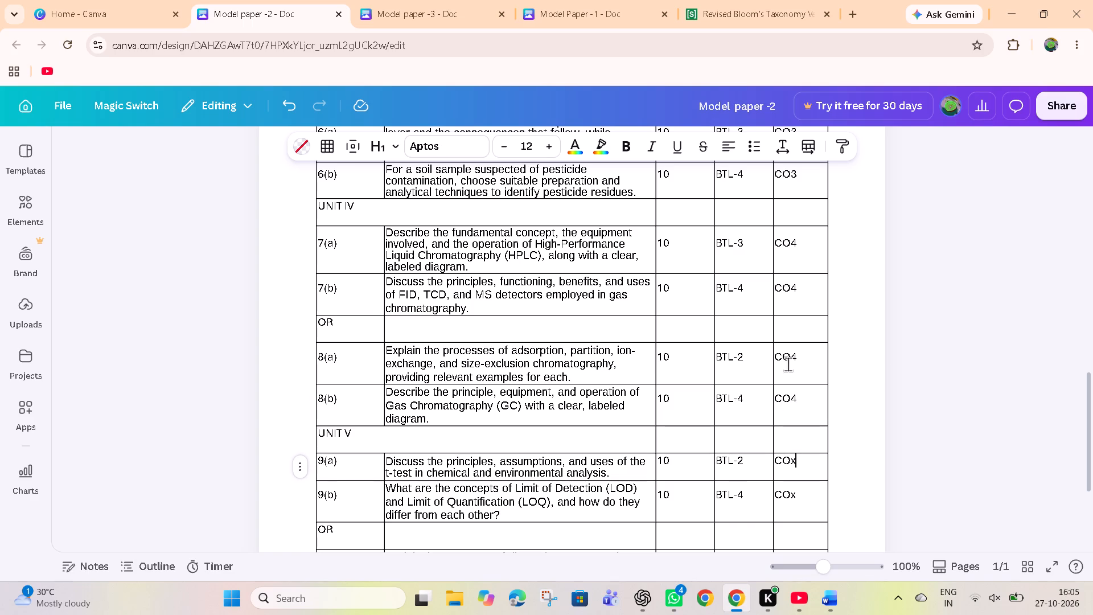
pyautogui.scroll(-2, 798, 357)
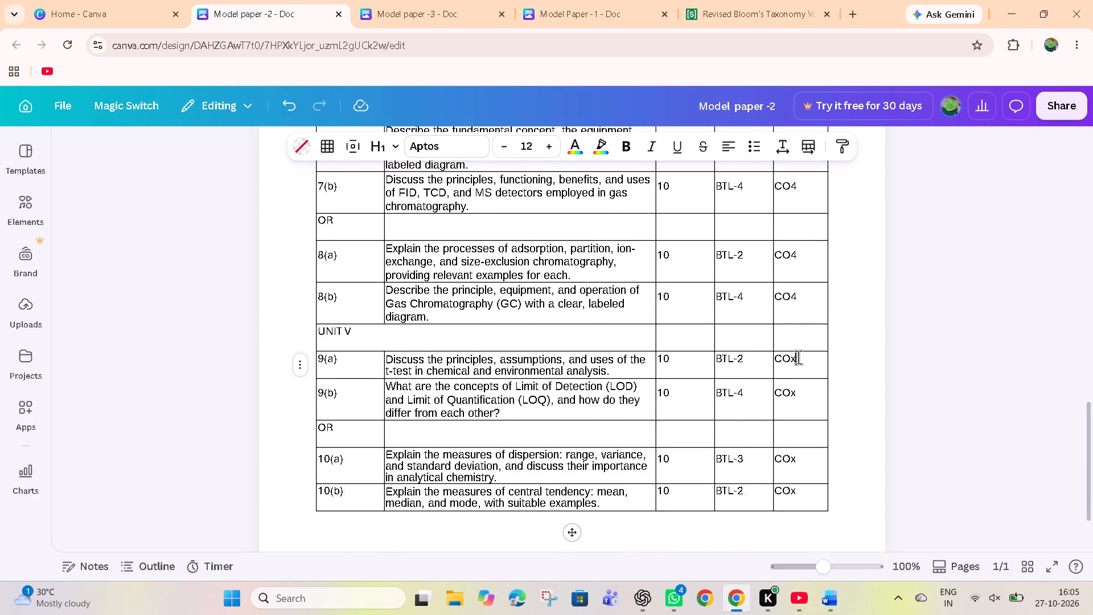
pyautogui.scroll(-1, 798, 357)
pyautogui.press('BackSpace')
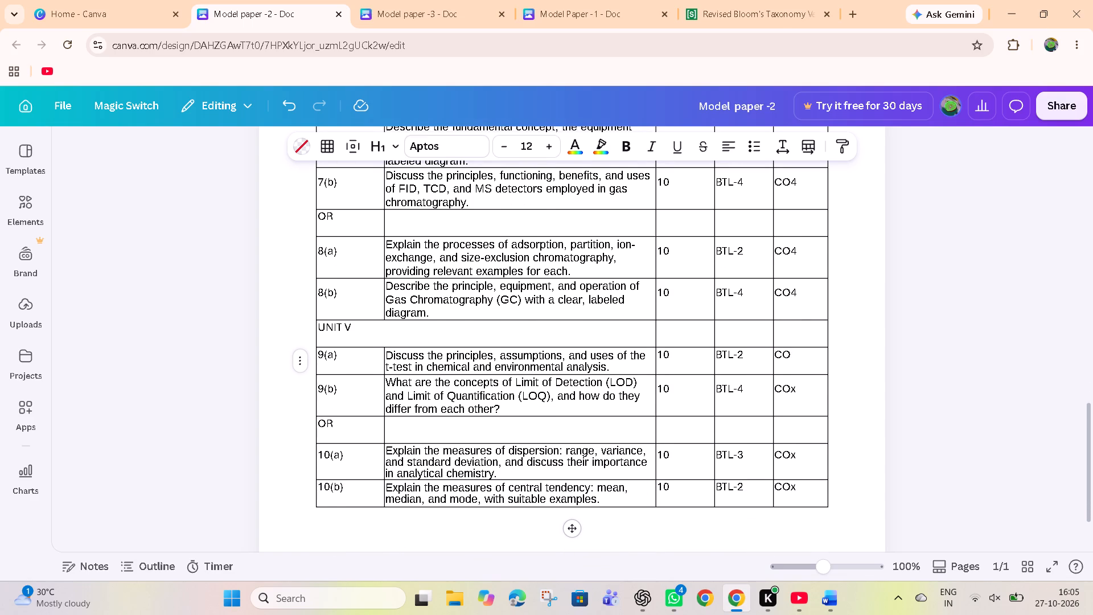
pyautogui.press('5')
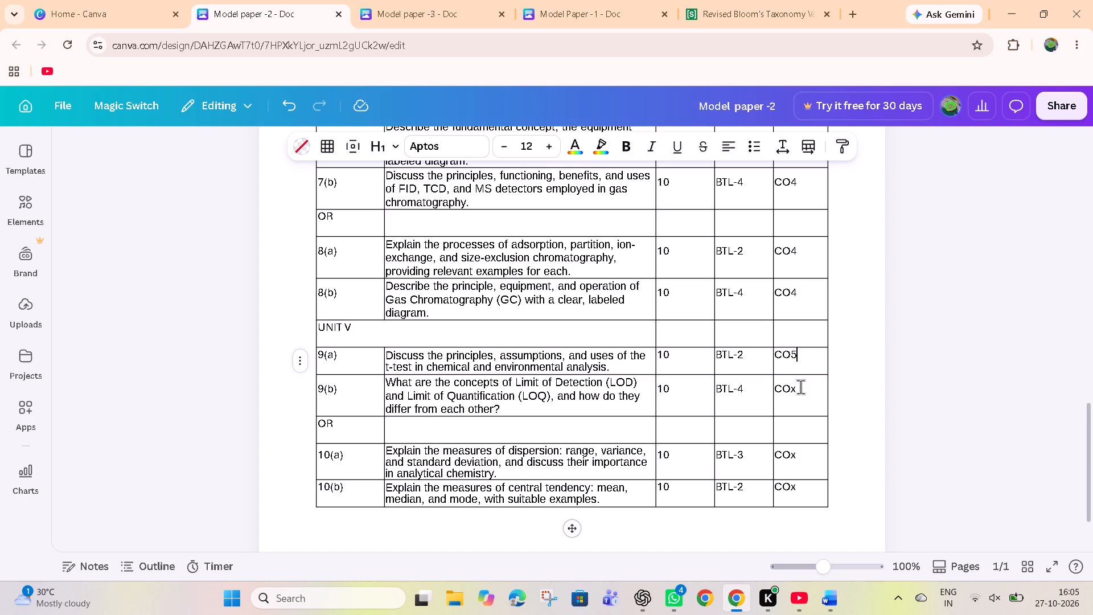
pyautogui.click(800, 396)
pyautogui.press('Left')
pyautogui.press('BackSpace')
pyautogui.press('5')
# Set the CO entries of Unit V questions 10(a) and 10(b) in Model paper -2 to CO5.
pyautogui.click(800, 453)
pyautogui.press('BackSpace')
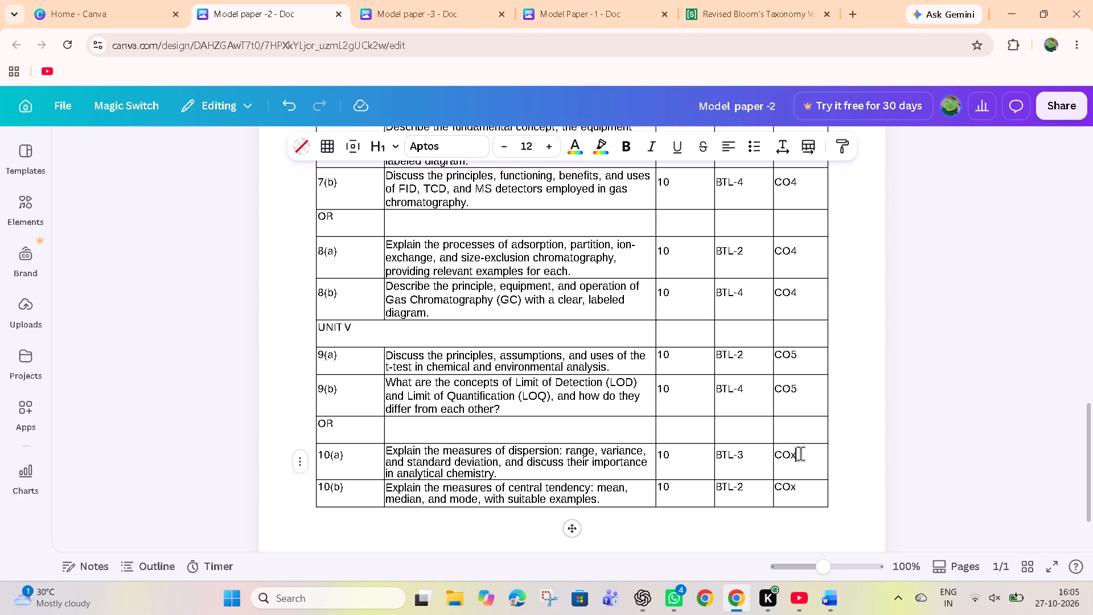
pyautogui.press('5')
pyautogui.click(800, 490)
pyautogui.press('BackSpace')
pyautogui.press('5')
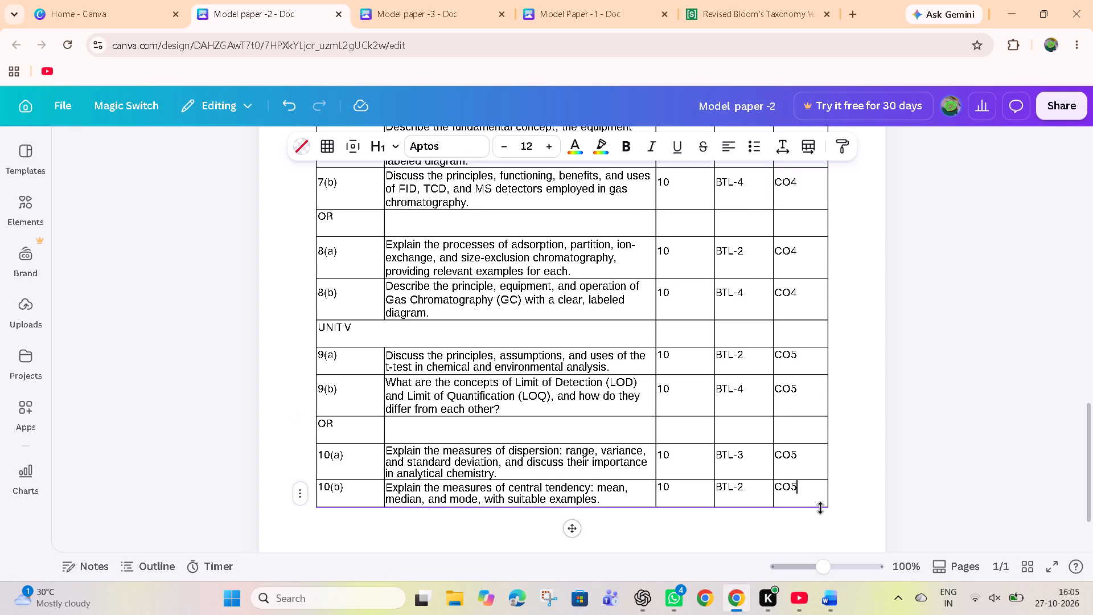
# Review the CO and BTL entries in Model paper -2 from Unit V back to the heading.
pyautogui.scroll(2, 820, 508)
pyautogui.scroll(3, 779, 347)
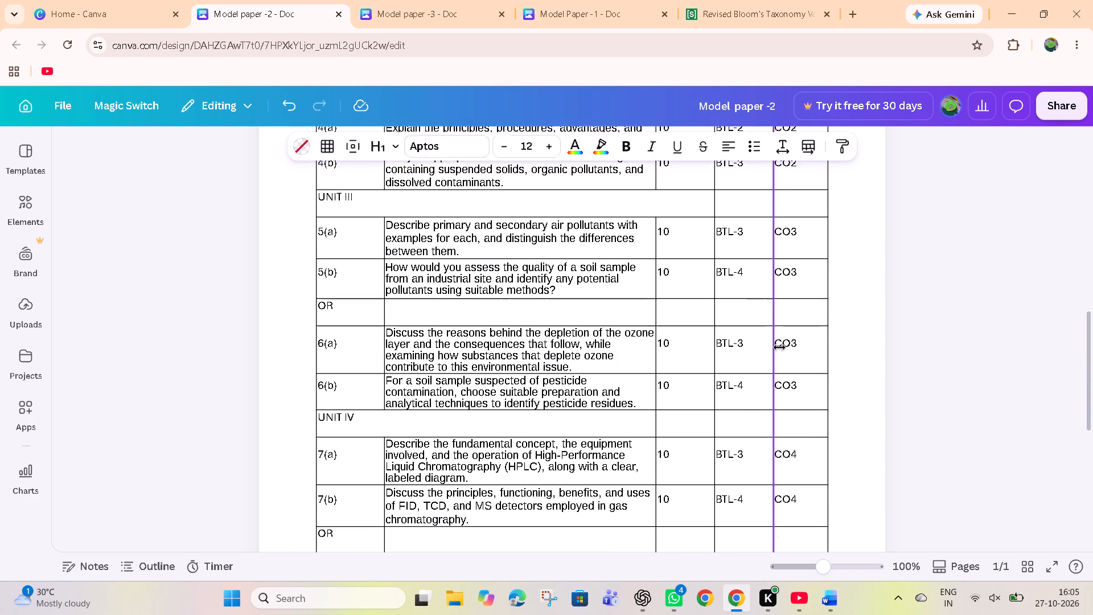
pyautogui.scroll(4, 779, 347)
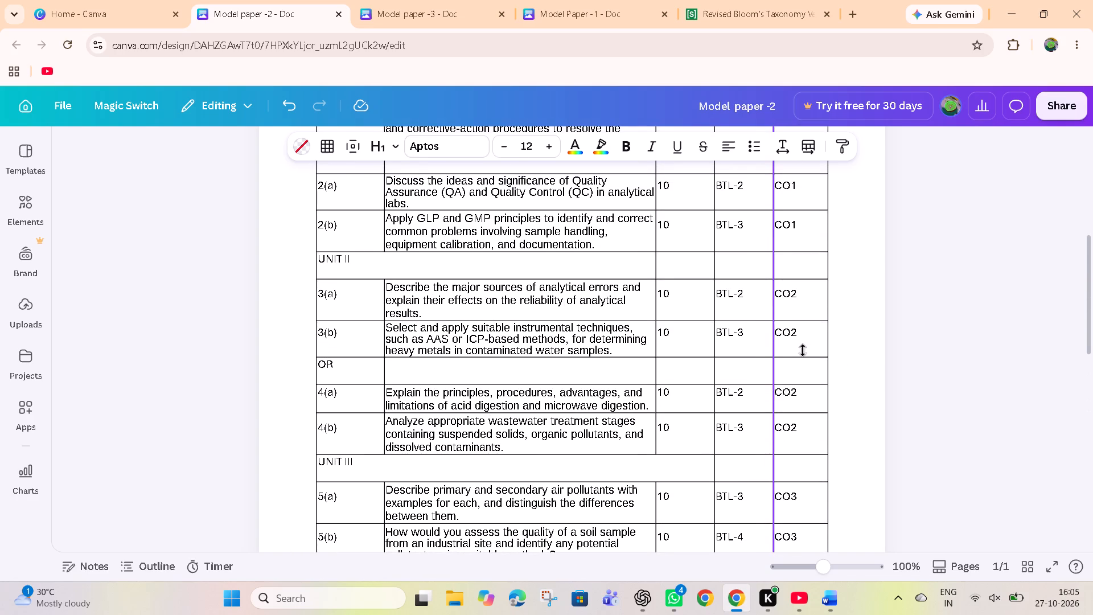
pyautogui.scroll(3, 762, 456)
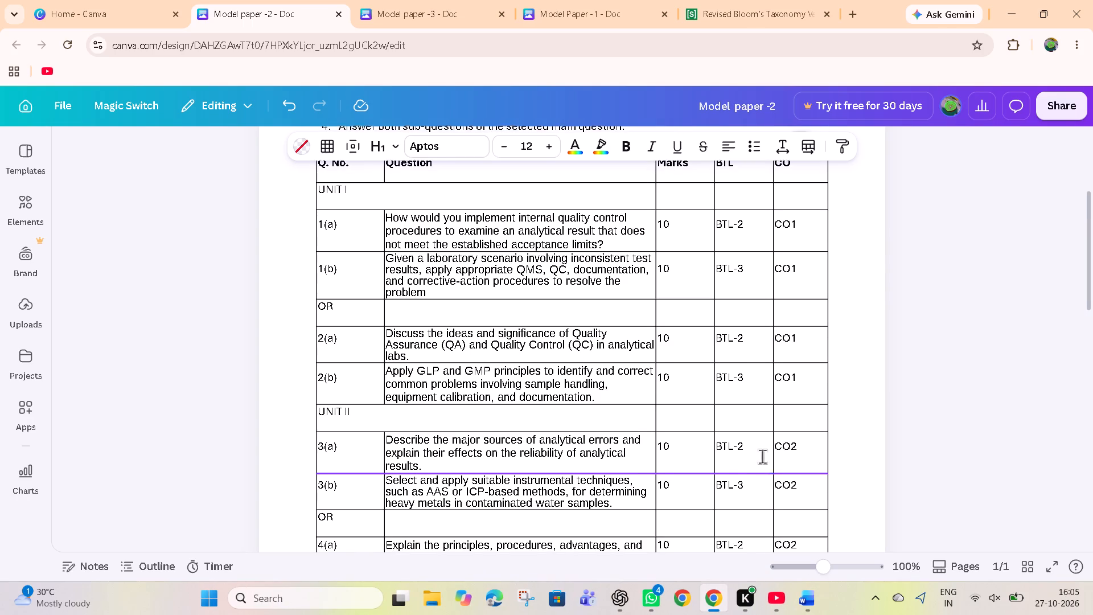
pyautogui.scroll(1, 775, 237)
pyautogui.scroll(1, 642, 278)
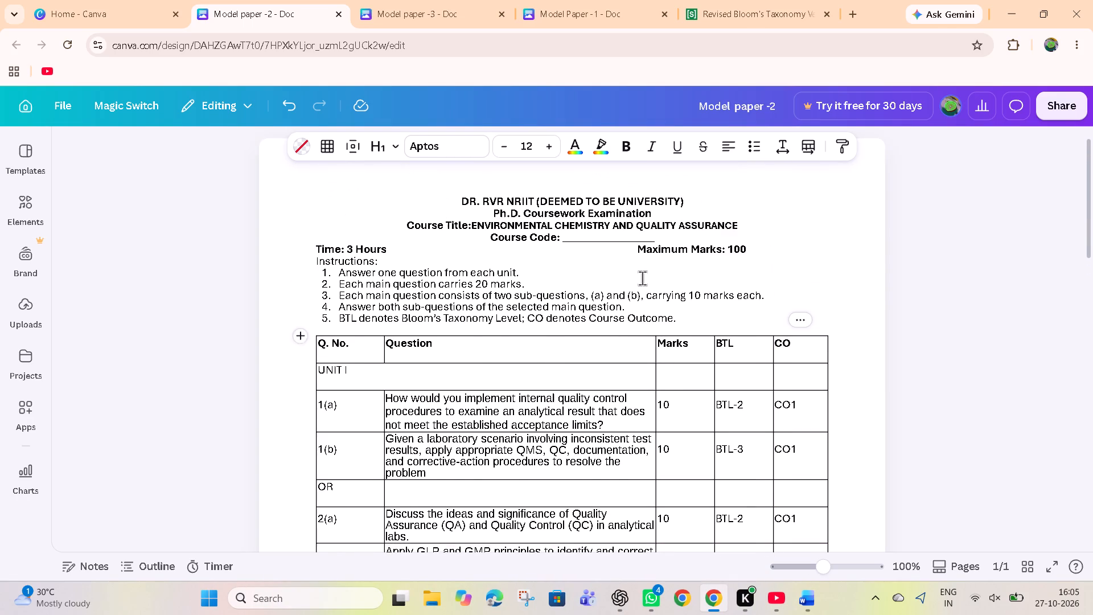
# Review the questions, BTL levels and CO numbers in Model paper -3 from Unit I through Unit V.
pyautogui.click(409, 0)
pyautogui.scroll(-2, 782, 445)
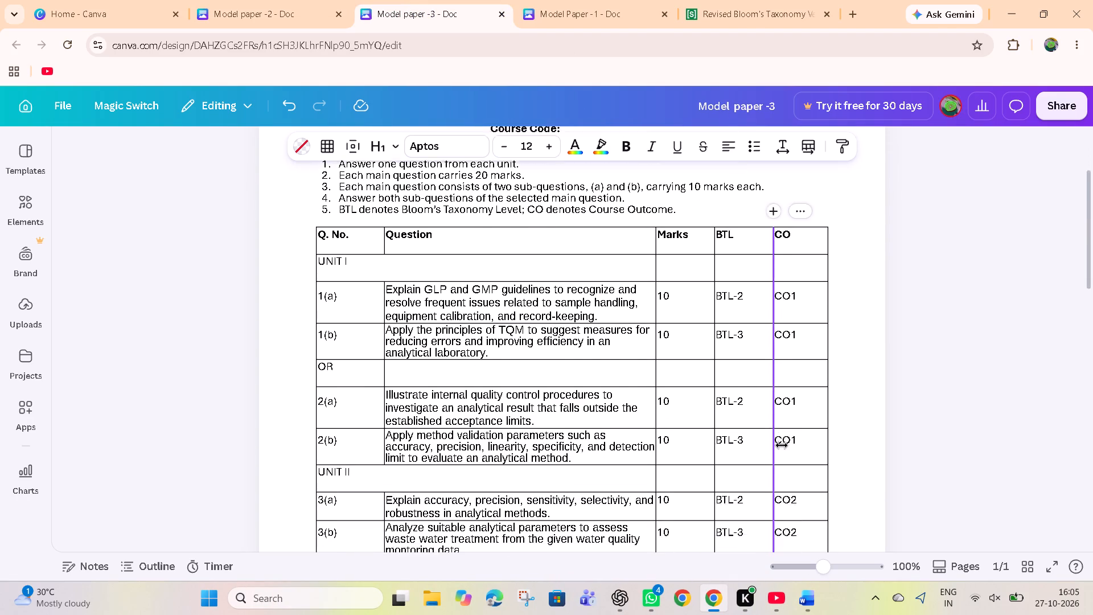
pyautogui.scroll(-1, 782, 445)
pyautogui.scroll(-4, 782, 397)
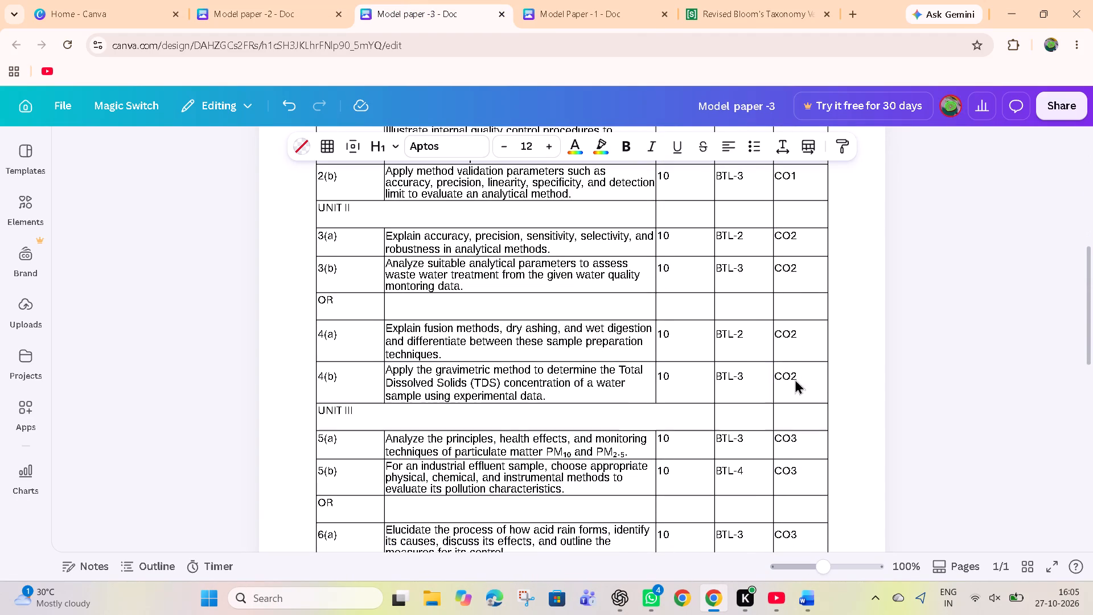
pyautogui.scroll(3, 751, 394)
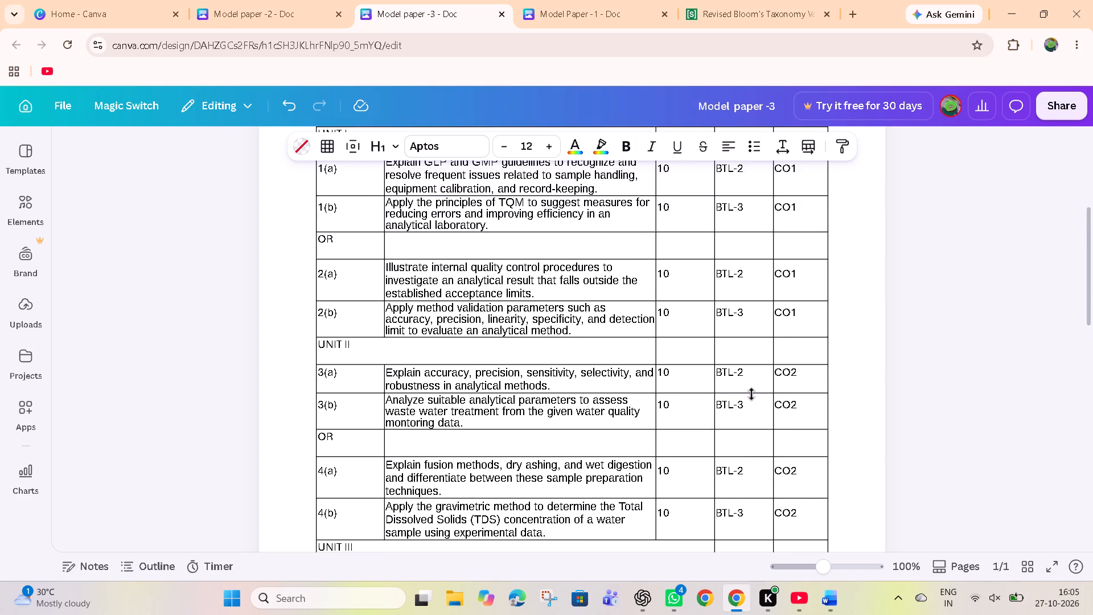
pyautogui.scroll(1, 751, 394)
pyautogui.scroll(-3, 704, 318)
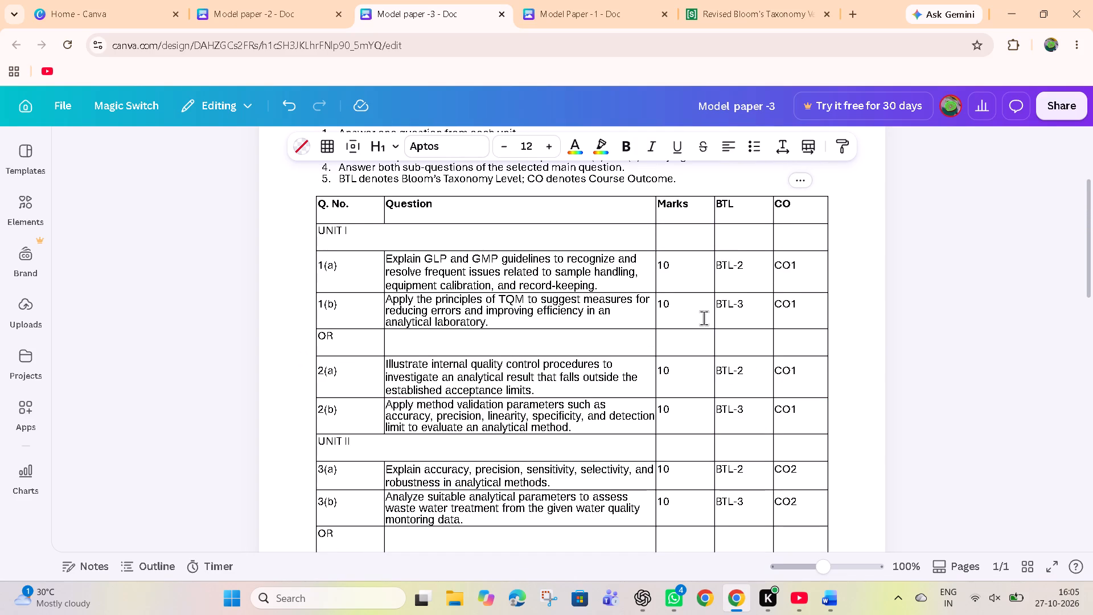
pyautogui.click(935, 328)
pyautogui.scroll(-3, 675, 351)
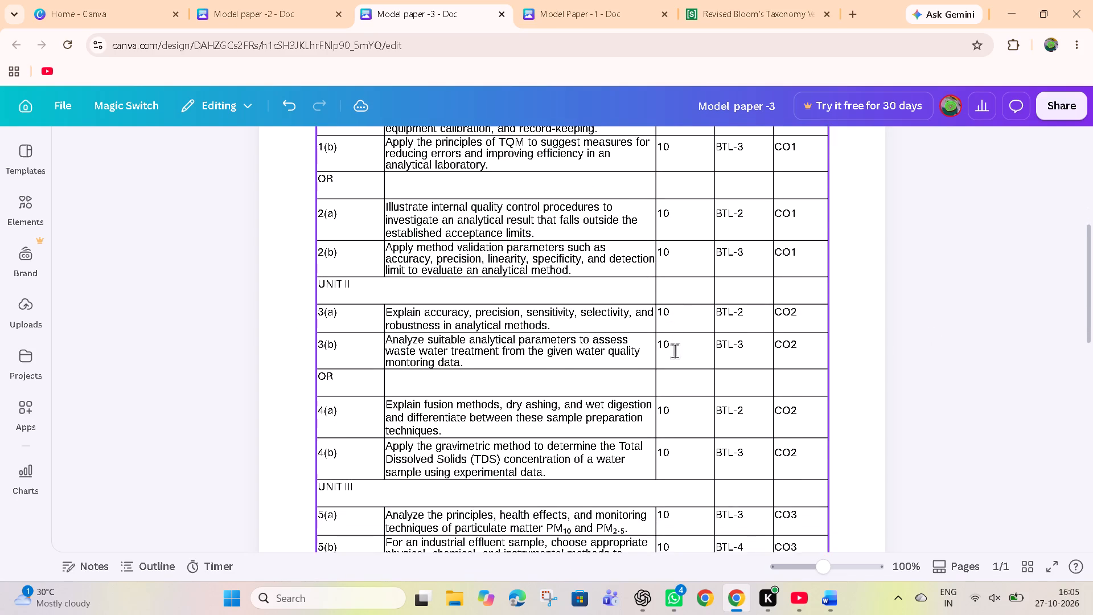
pyautogui.scroll(-3, 770, 425)
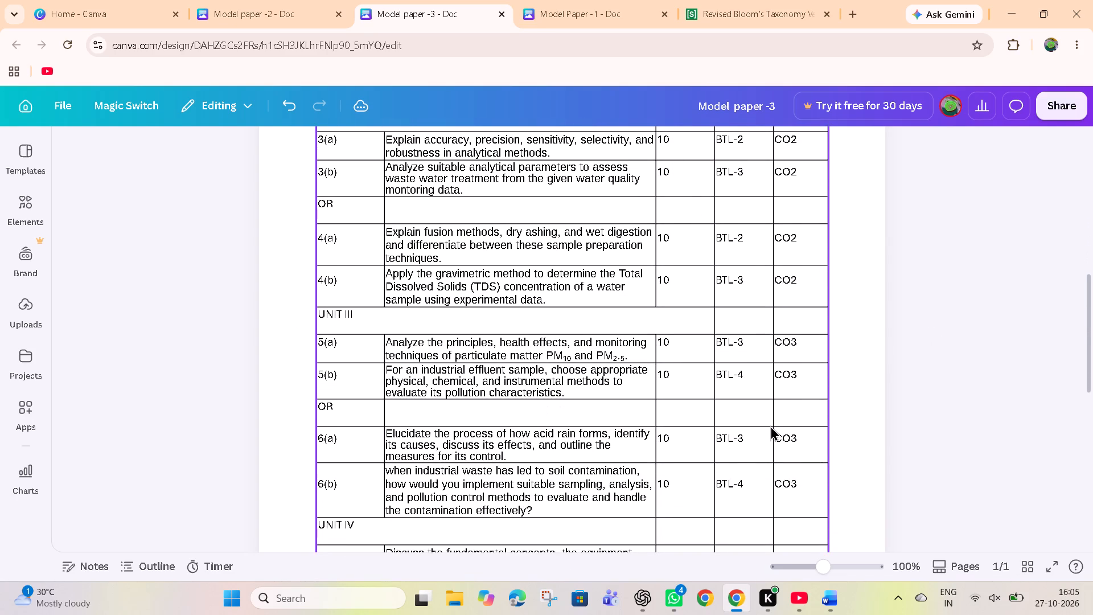
pyautogui.scroll(-2, 744, 486)
pyautogui.scroll(-3, 735, 415)
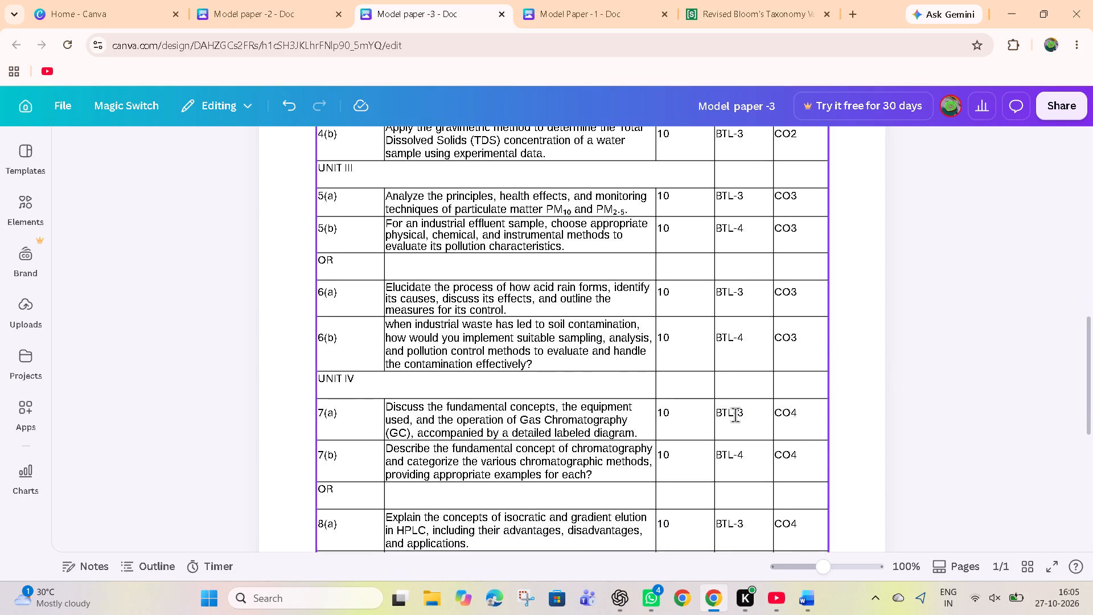
pyautogui.scroll(-4, 735, 415)
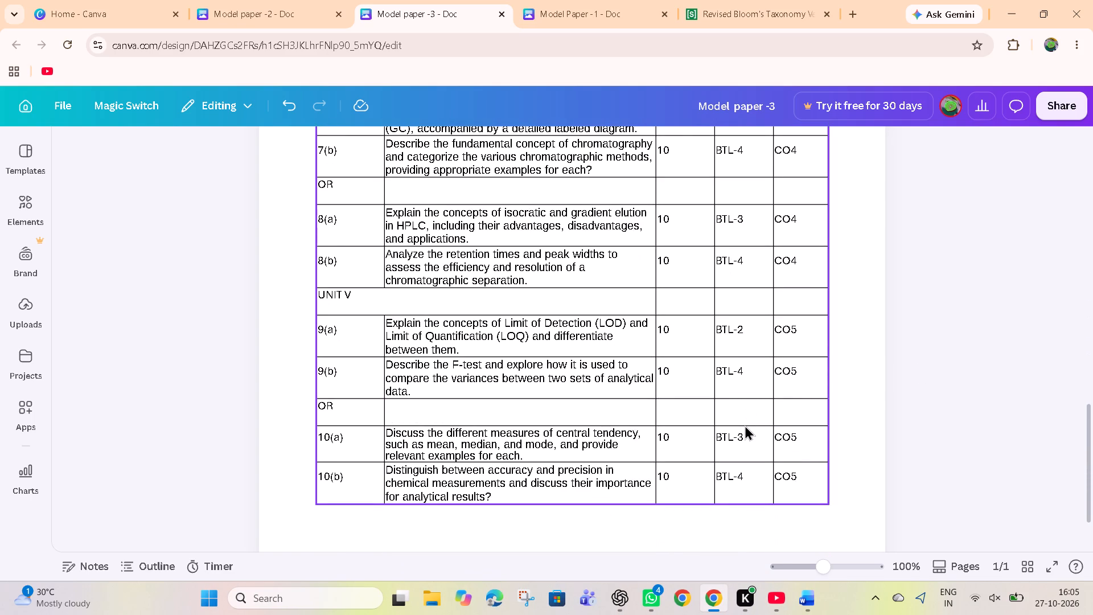
# Review the heading, questions, BTL levels and CO numbers in Model Paper -1 from Unit I through Unit V.
pyautogui.click(638, 0)
pyautogui.scroll(-3, 714, 303)
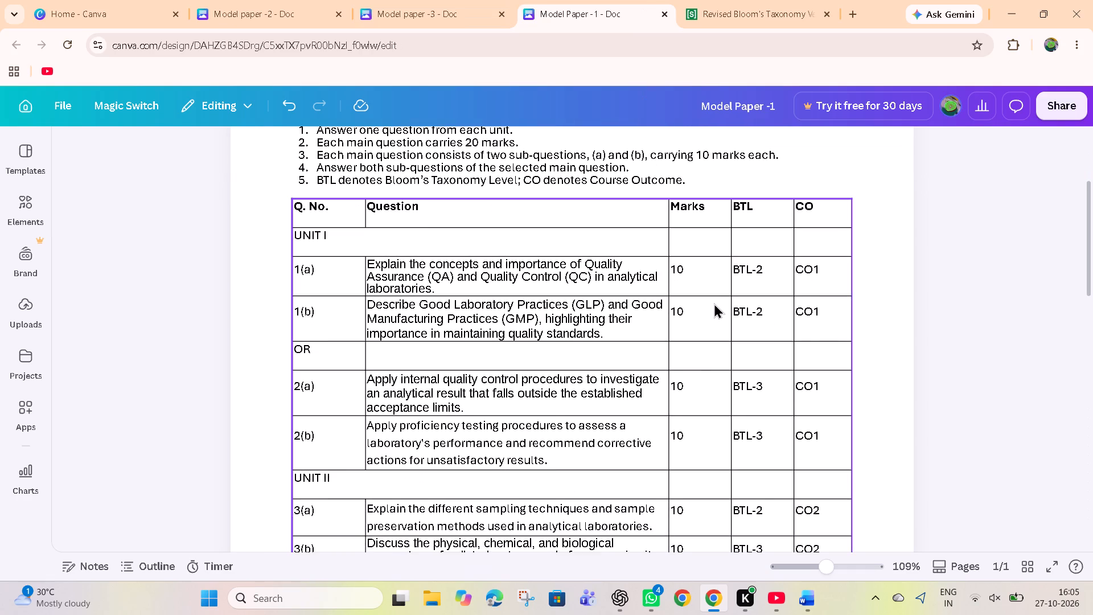
pyautogui.scroll(4, 730, 328)
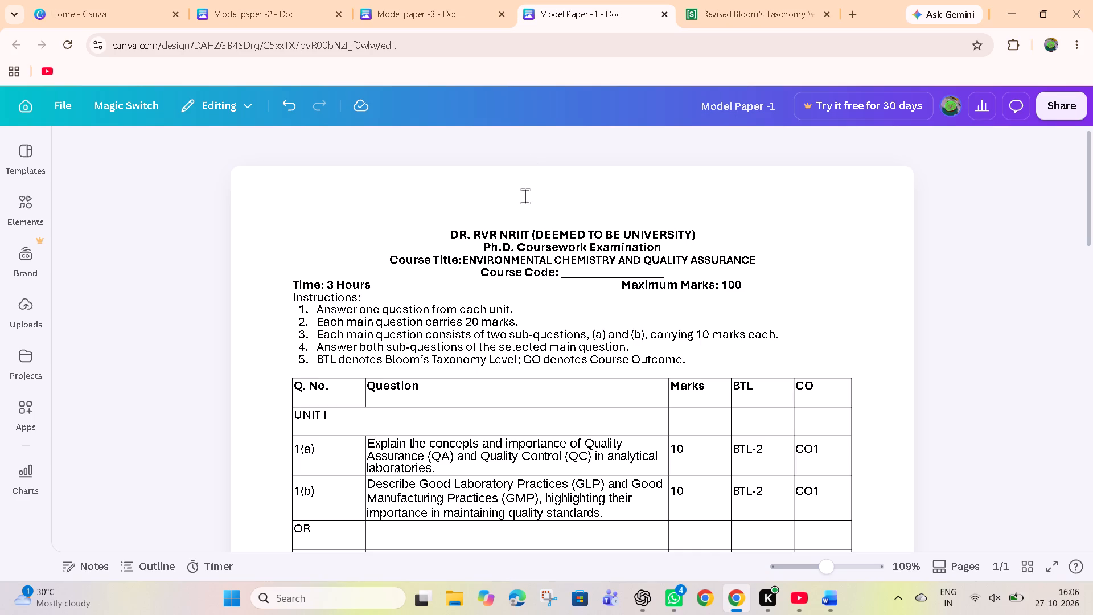
pyautogui.scroll(-2, 679, 298)
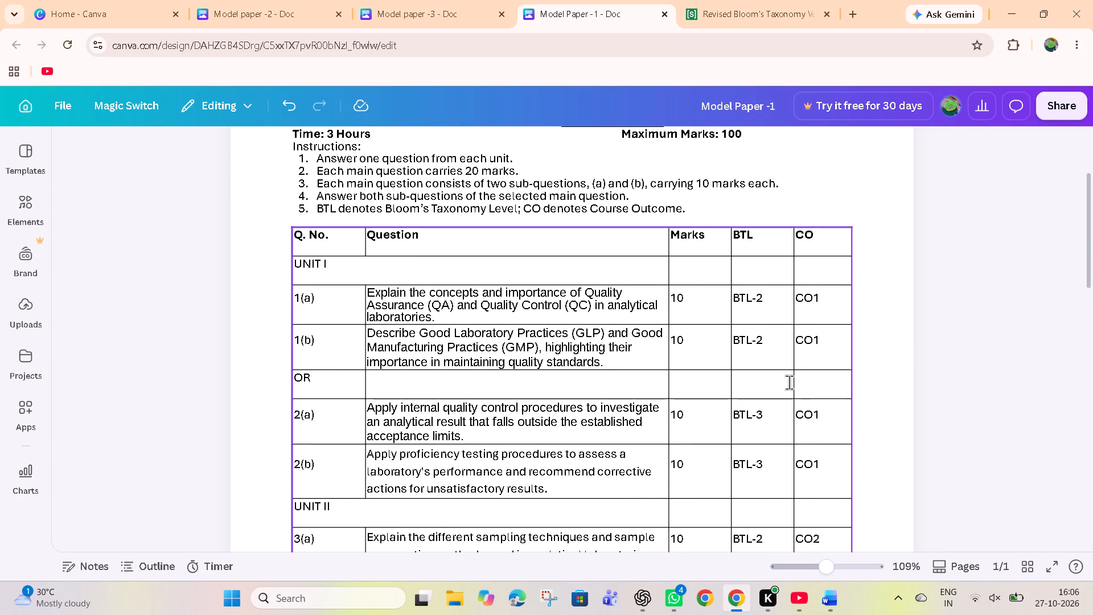
pyautogui.scroll(-4, 796, 393)
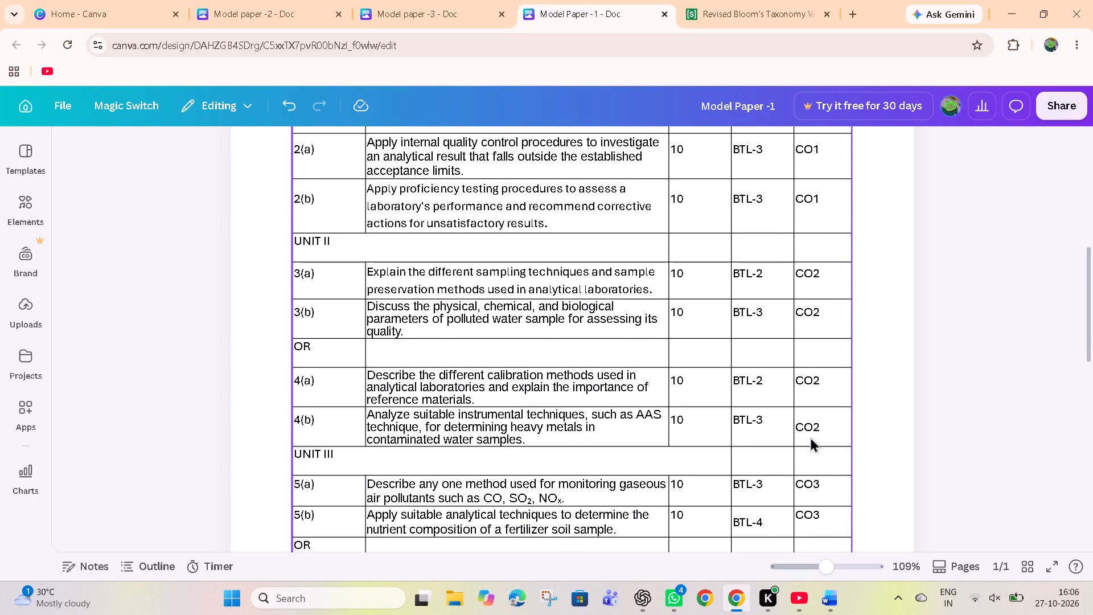
pyautogui.scroll(-3, 784, 375)
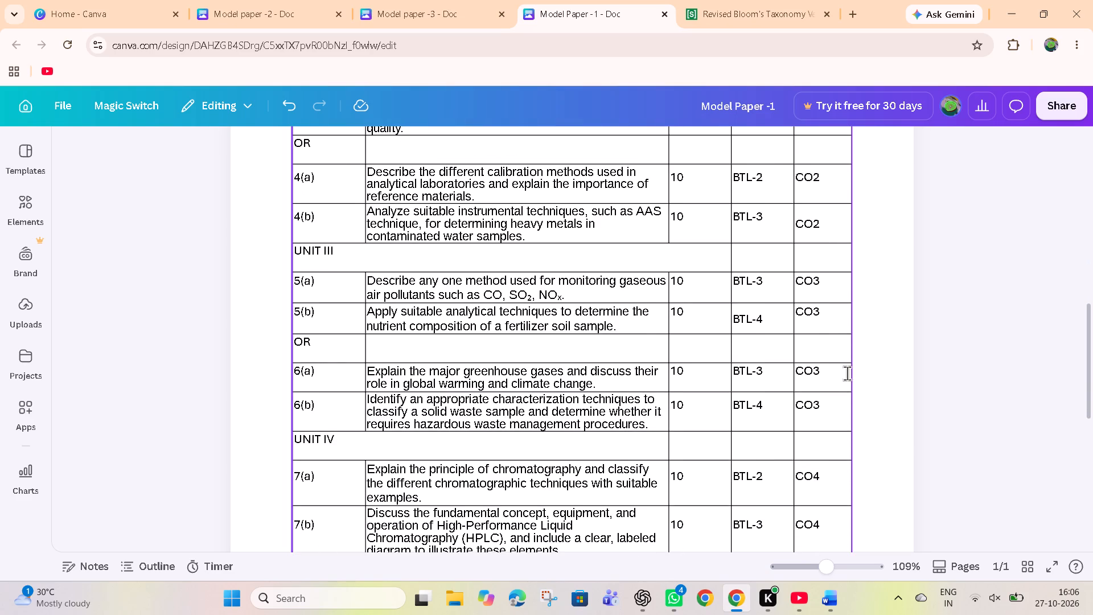
pyautogui.scroll(-3, 754, 350)
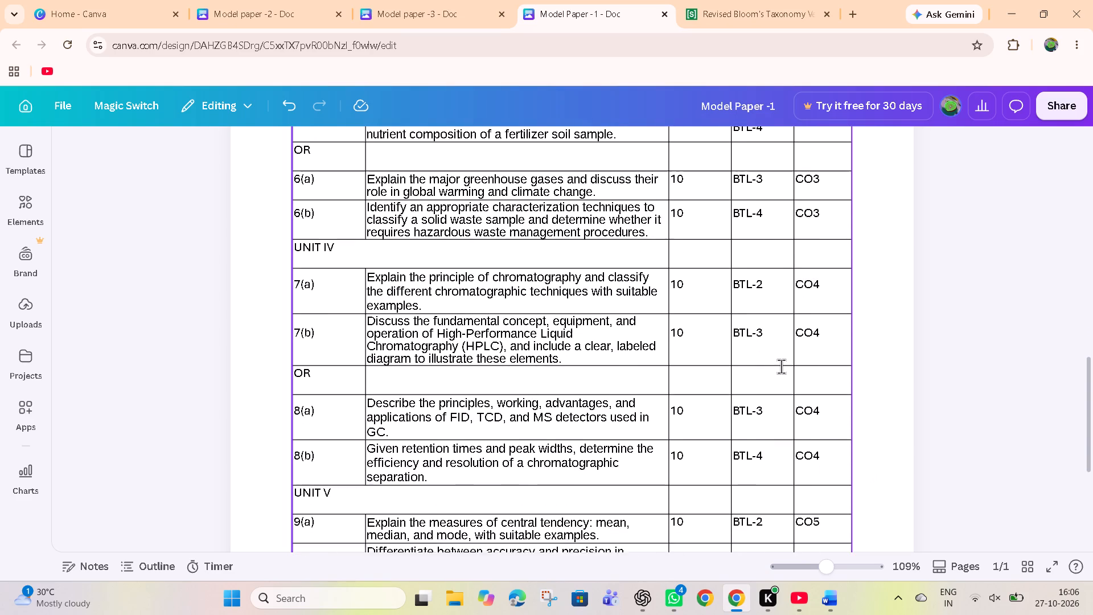
pyautogui.scroll(-2, 781, 366)
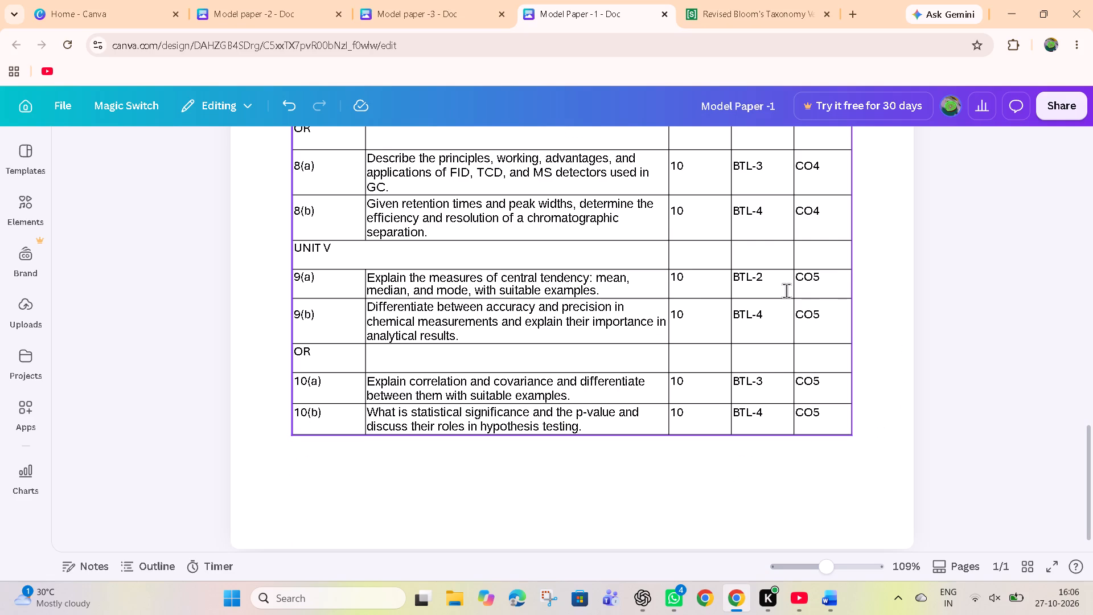
pyautogui.click(955, 293)
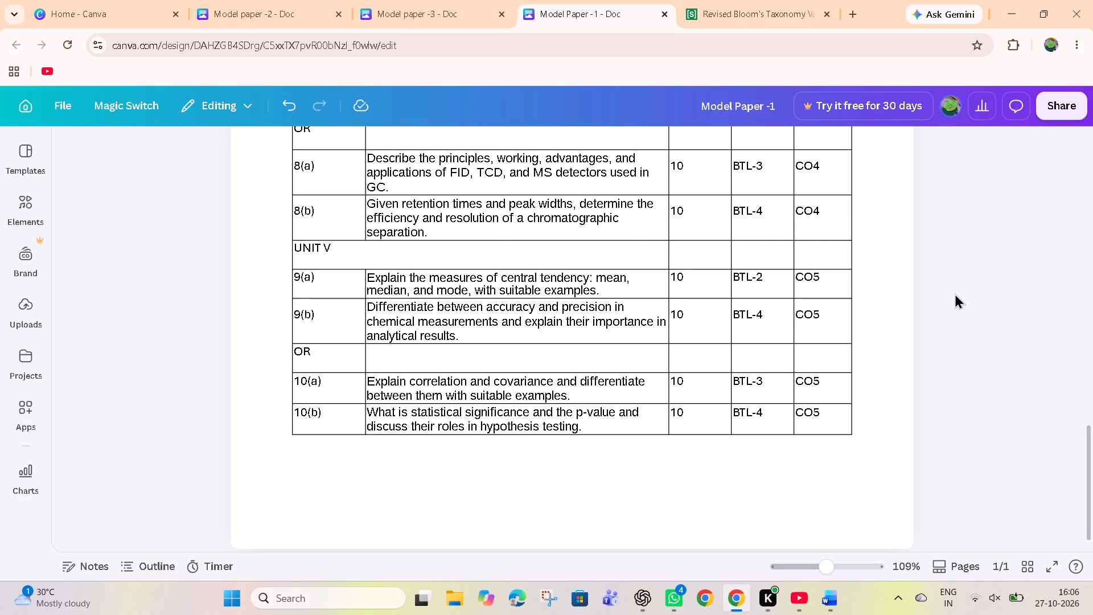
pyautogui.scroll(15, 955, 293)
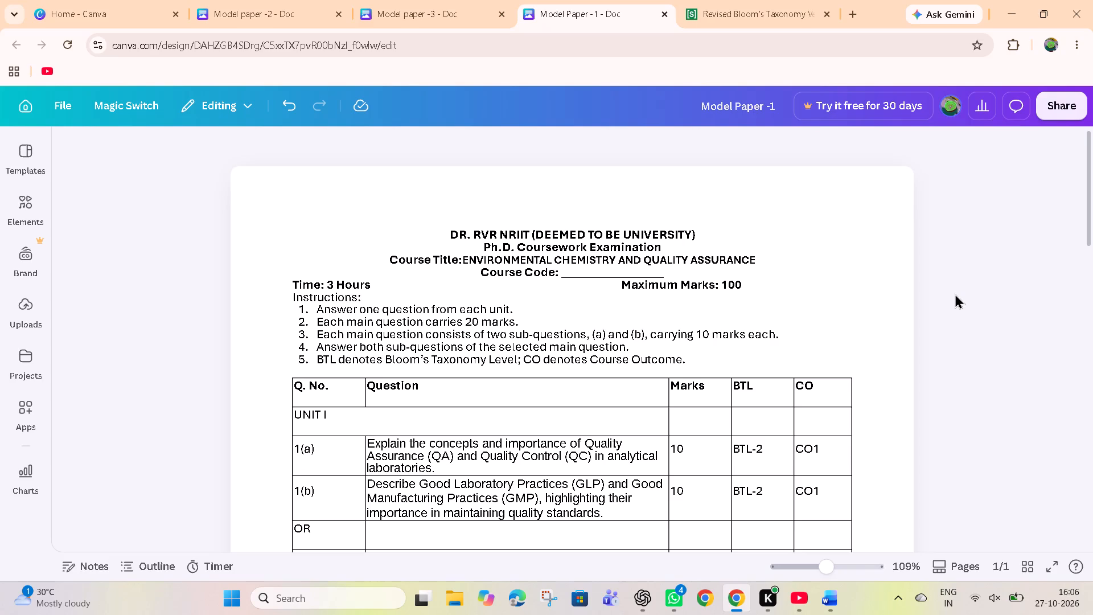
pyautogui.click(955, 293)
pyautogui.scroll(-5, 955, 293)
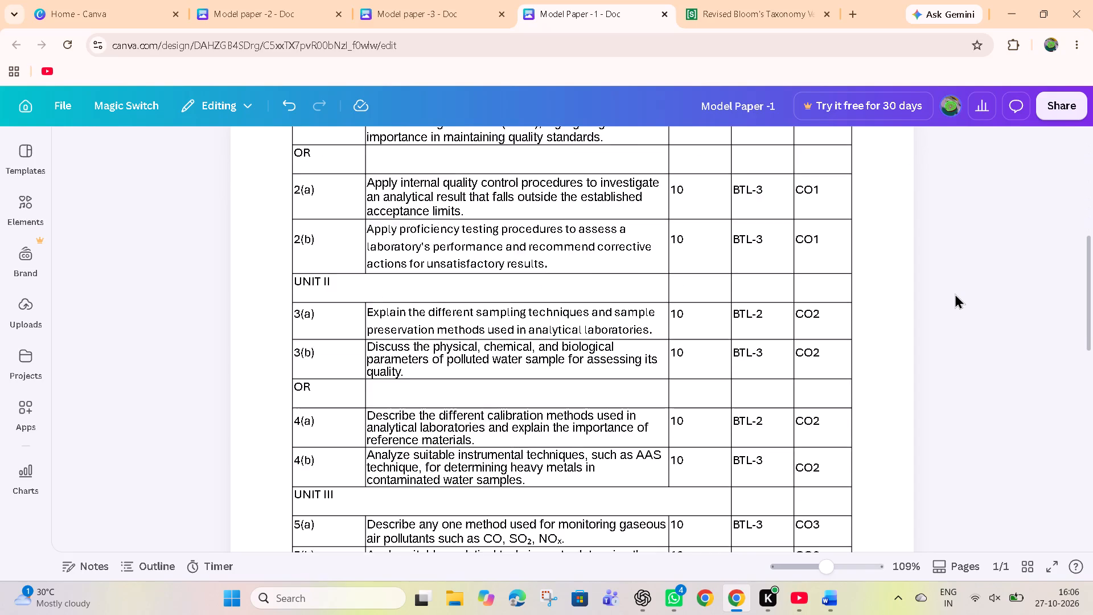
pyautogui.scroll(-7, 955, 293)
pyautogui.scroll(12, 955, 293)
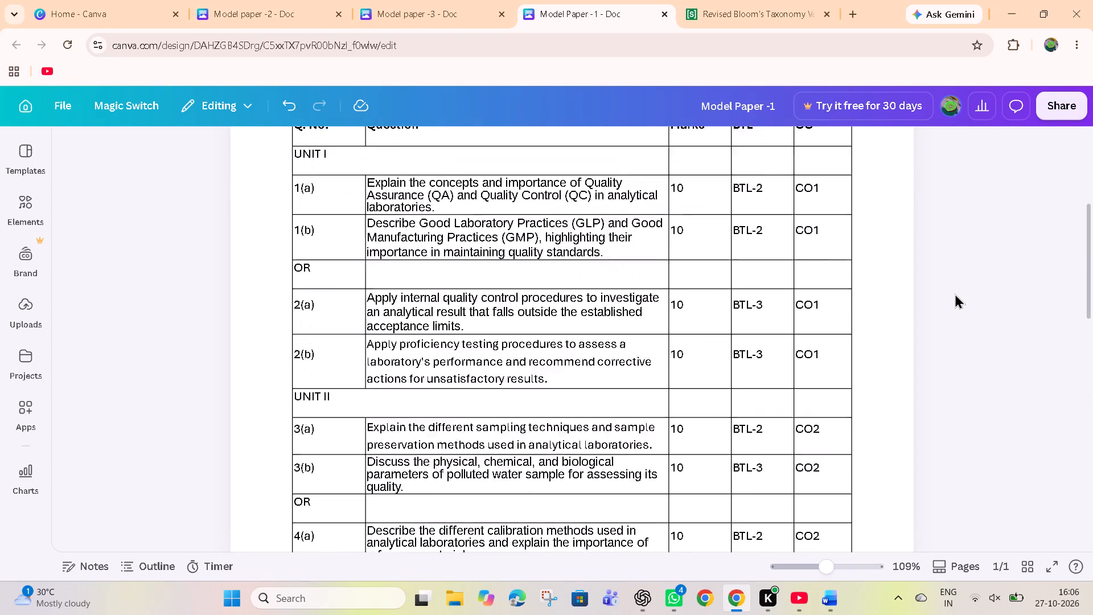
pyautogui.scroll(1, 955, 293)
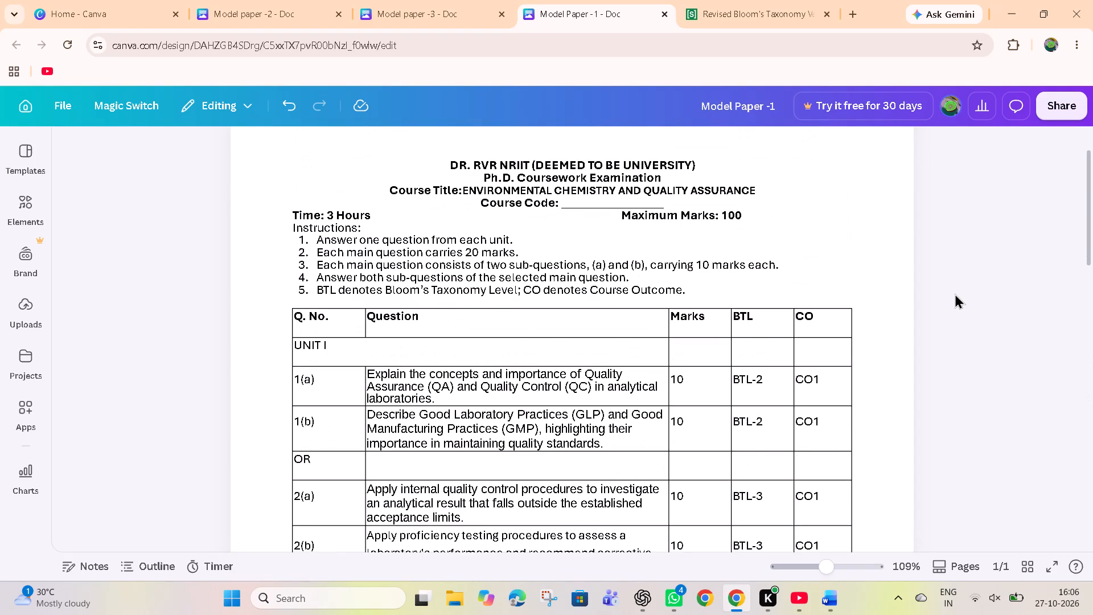
# Recheck the BTL and CO entries against each unit's questions throughout Model Paper -1.
pyautogui.scroll(-1, 955, 293)
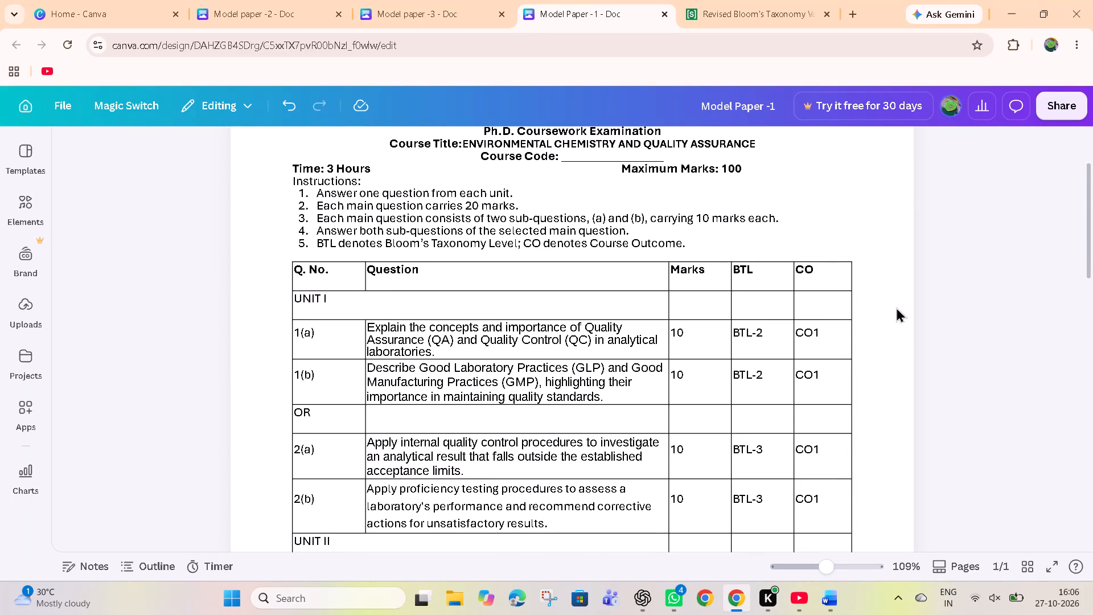
pyautogui.scroll(-4, 748, 403)
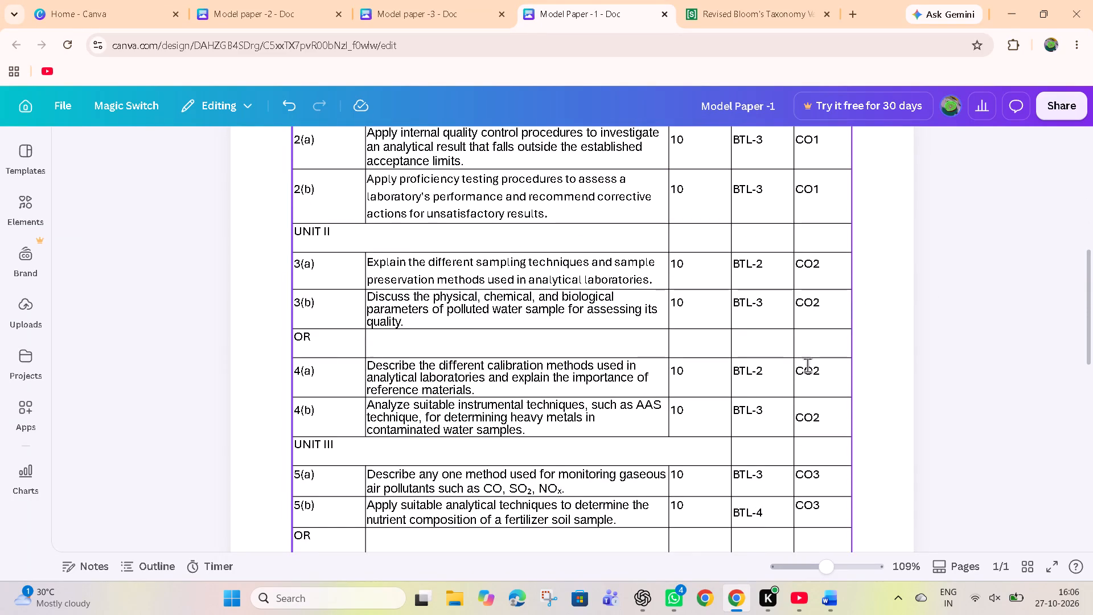
pyautogui.scroll(-1, 735, 344)
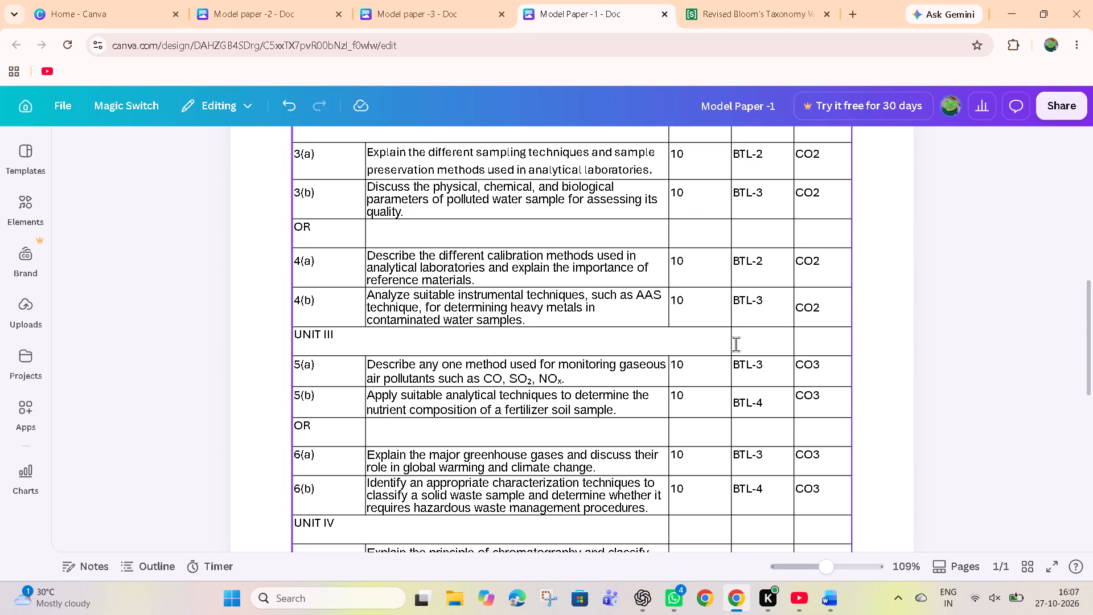
pyautogui.scroll(-1, 735, 344)
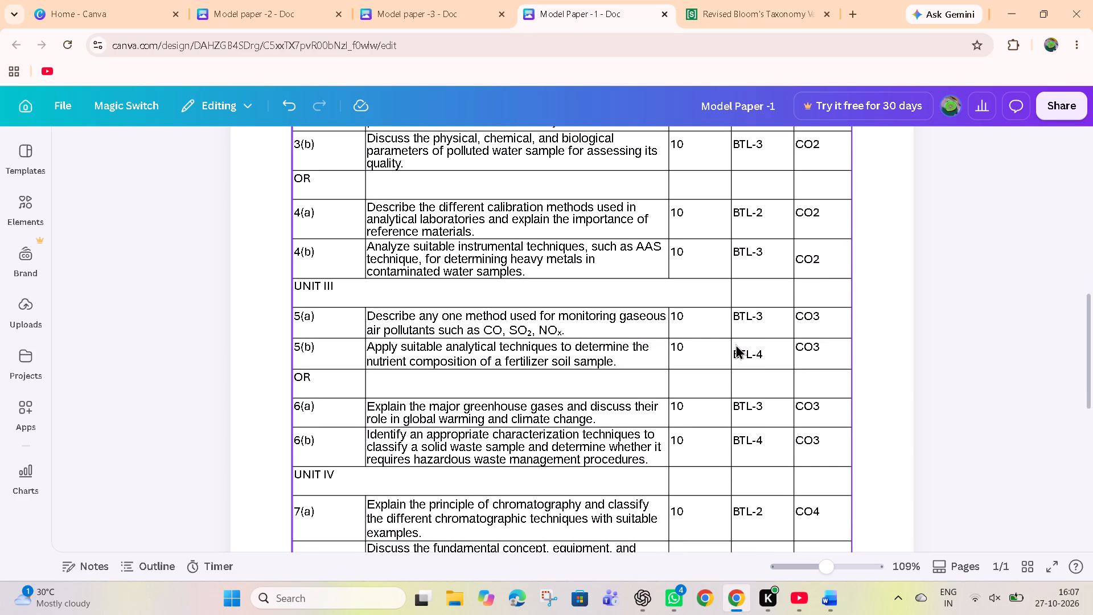
pyautogui.scroll(-1, 735, 344)
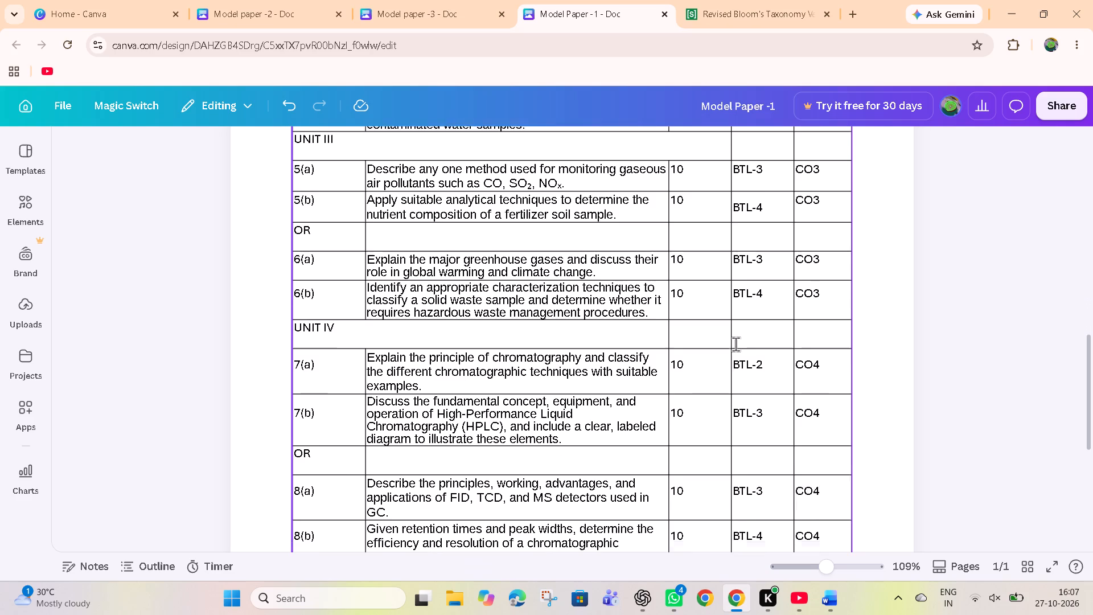
pyautogui.scroll(-2, 735, 344)
pyautogui.scroll(-1, 765, 394)
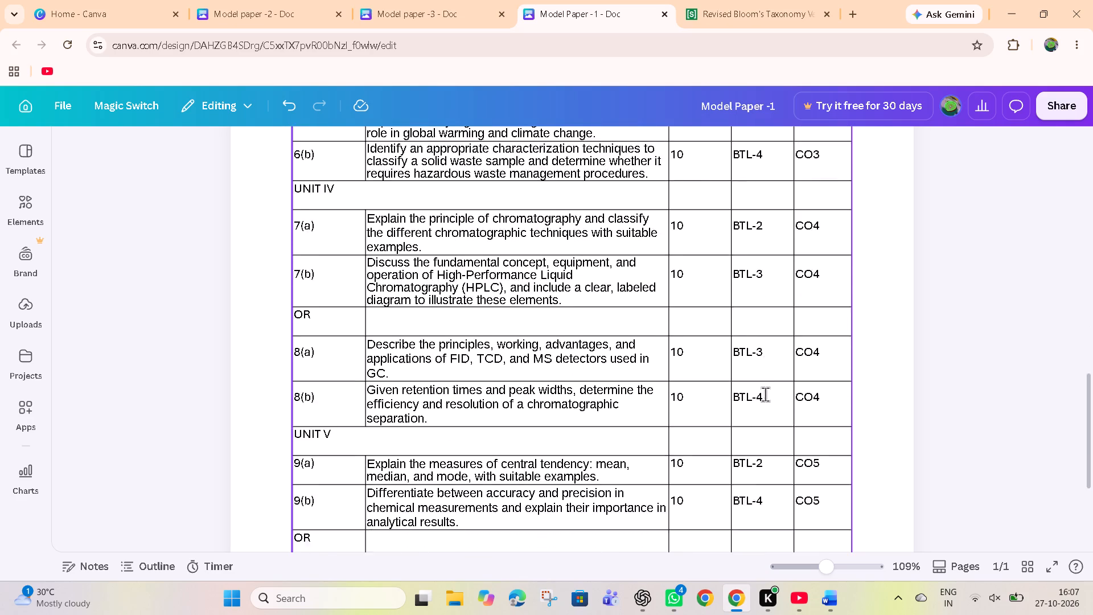
pyautogui.scroll(-3, 765, 394)
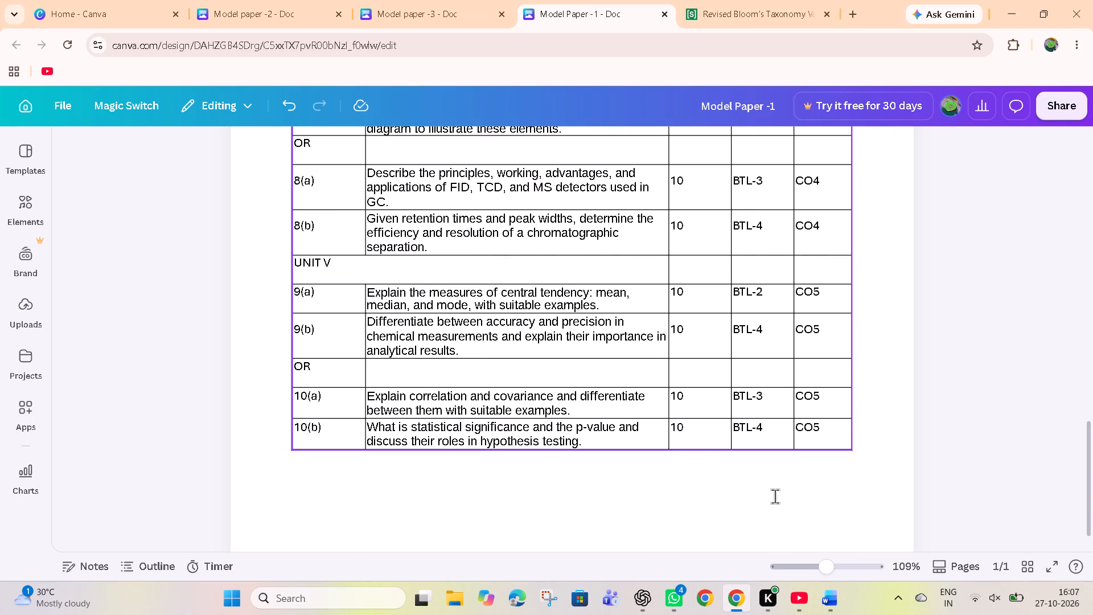
pyautogui.scroll(2, 775, 496)
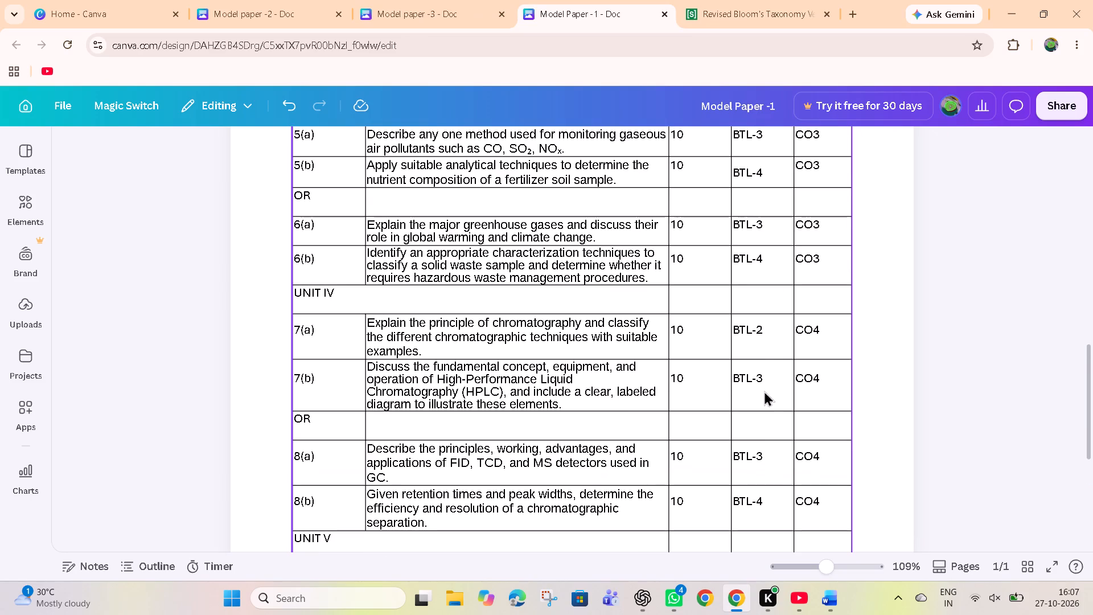
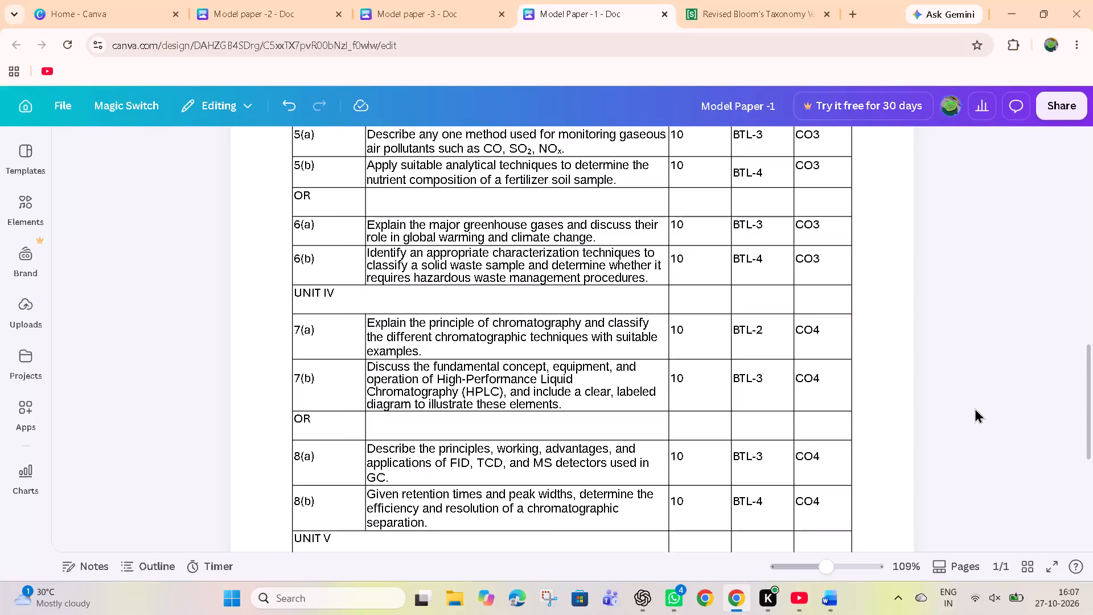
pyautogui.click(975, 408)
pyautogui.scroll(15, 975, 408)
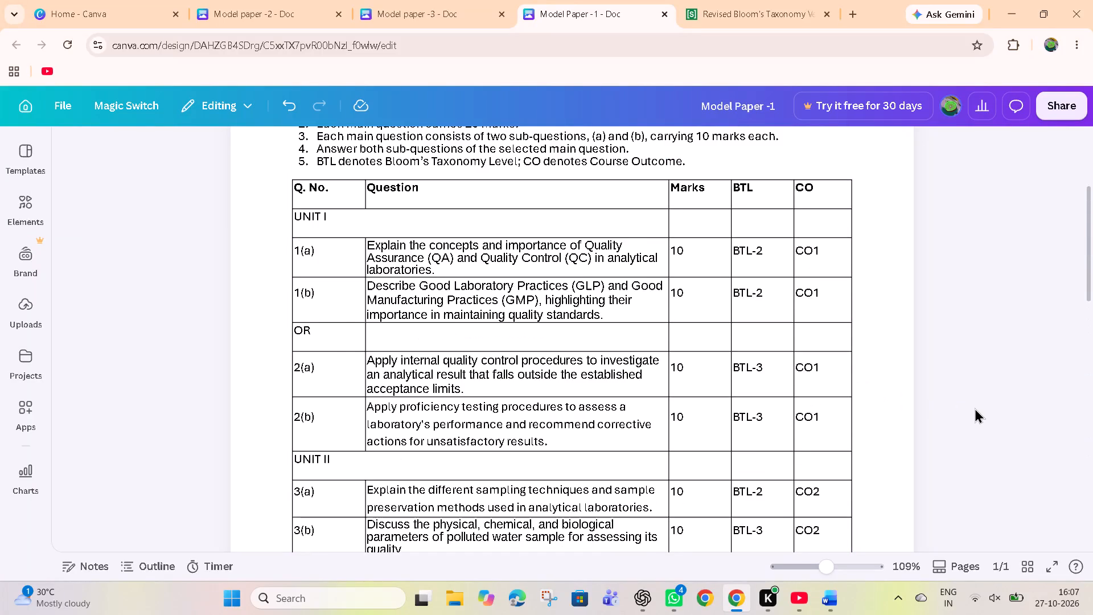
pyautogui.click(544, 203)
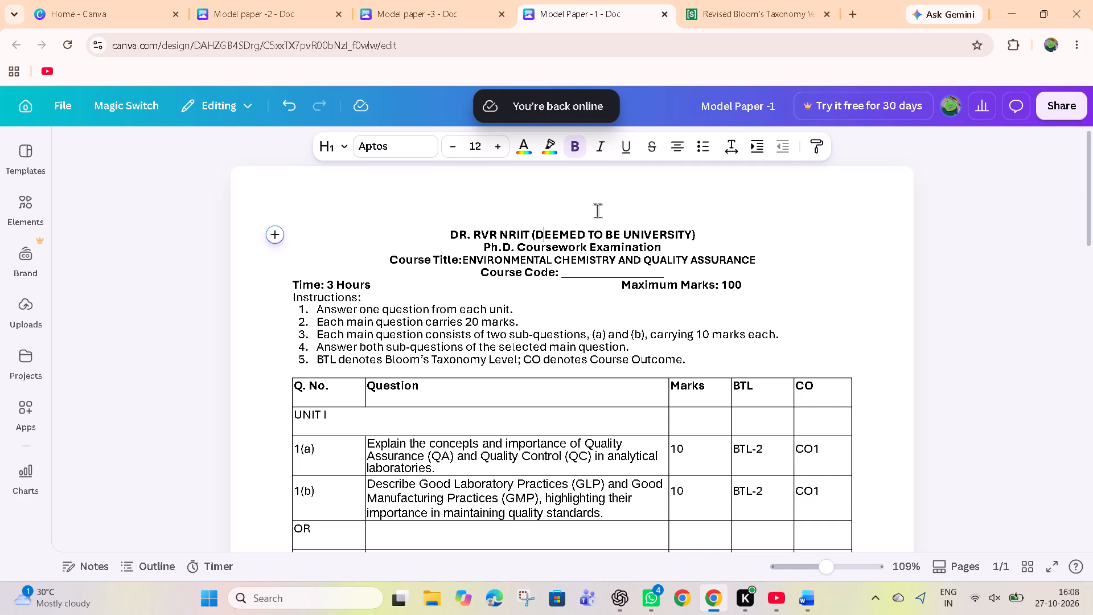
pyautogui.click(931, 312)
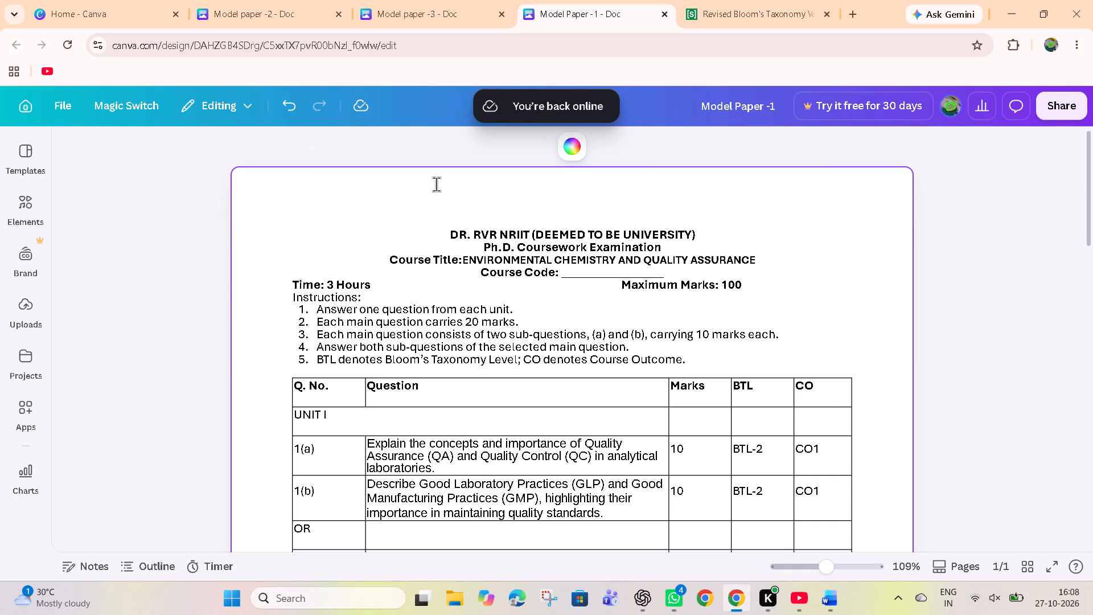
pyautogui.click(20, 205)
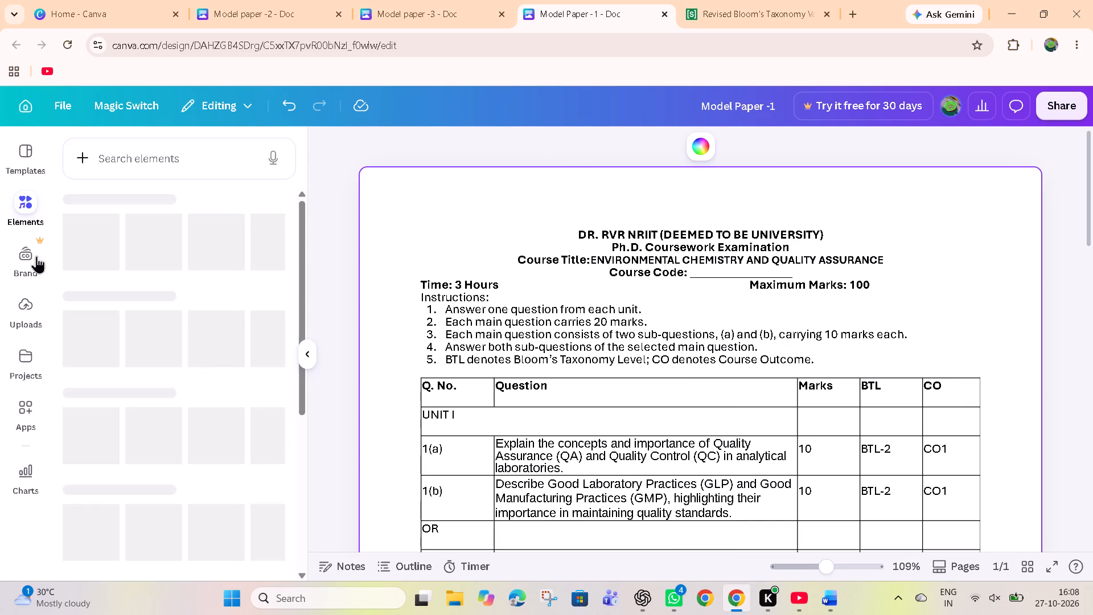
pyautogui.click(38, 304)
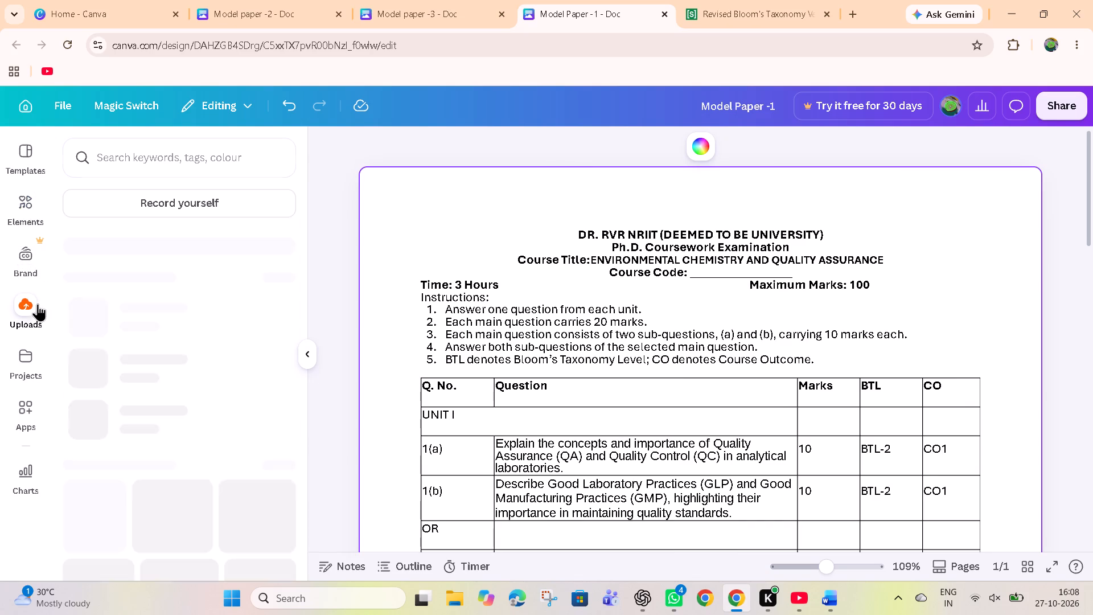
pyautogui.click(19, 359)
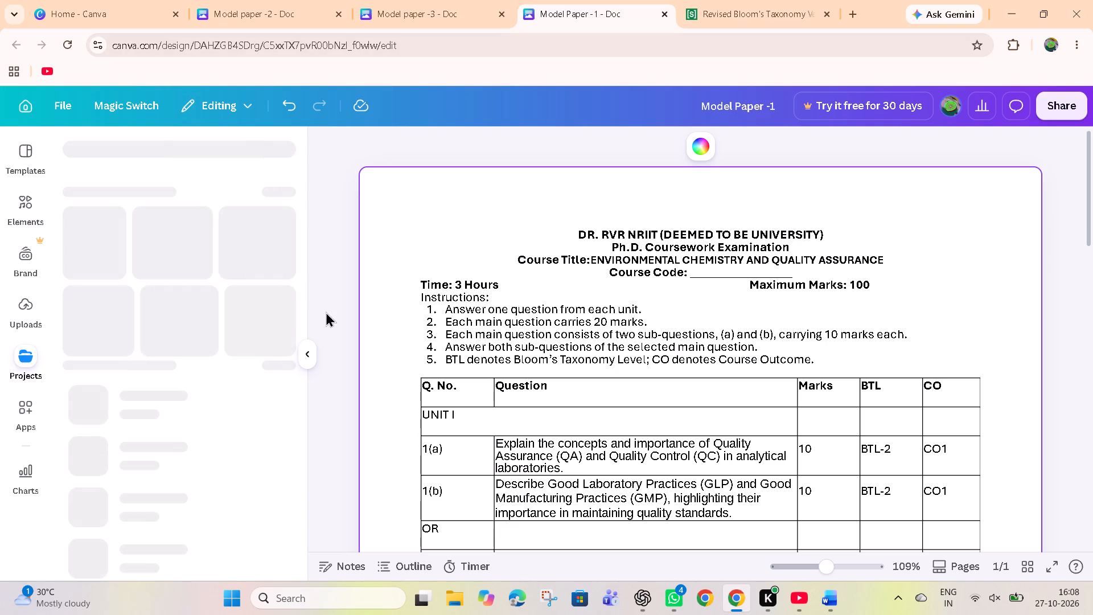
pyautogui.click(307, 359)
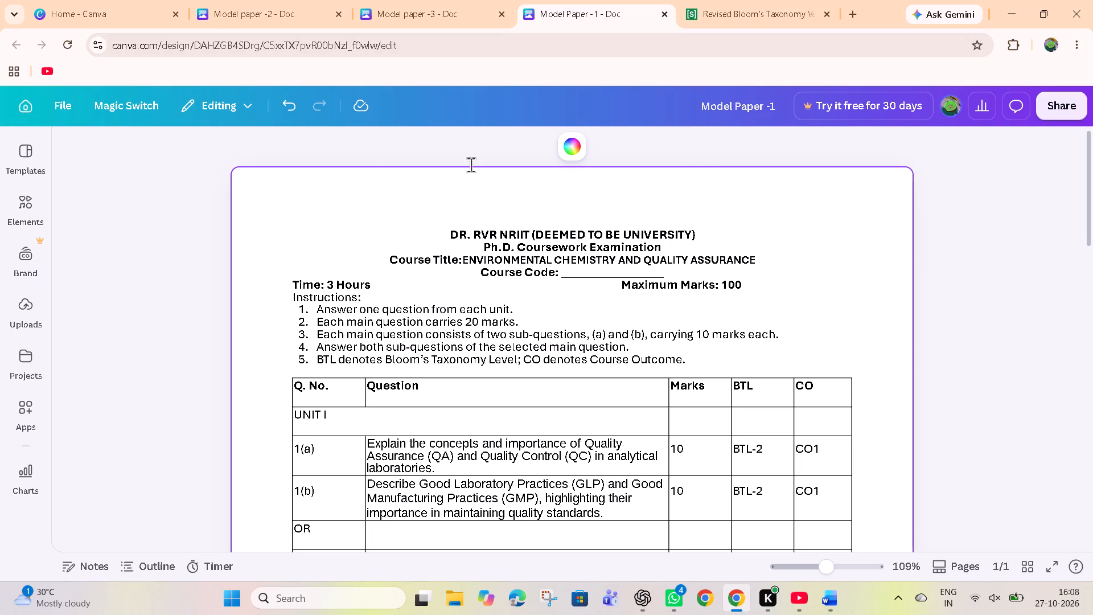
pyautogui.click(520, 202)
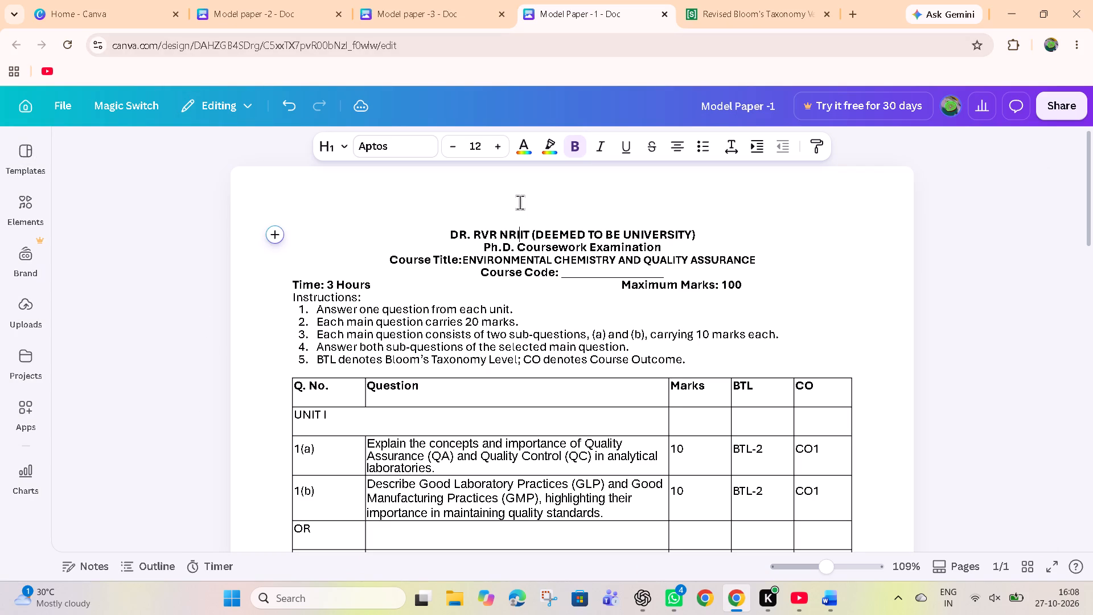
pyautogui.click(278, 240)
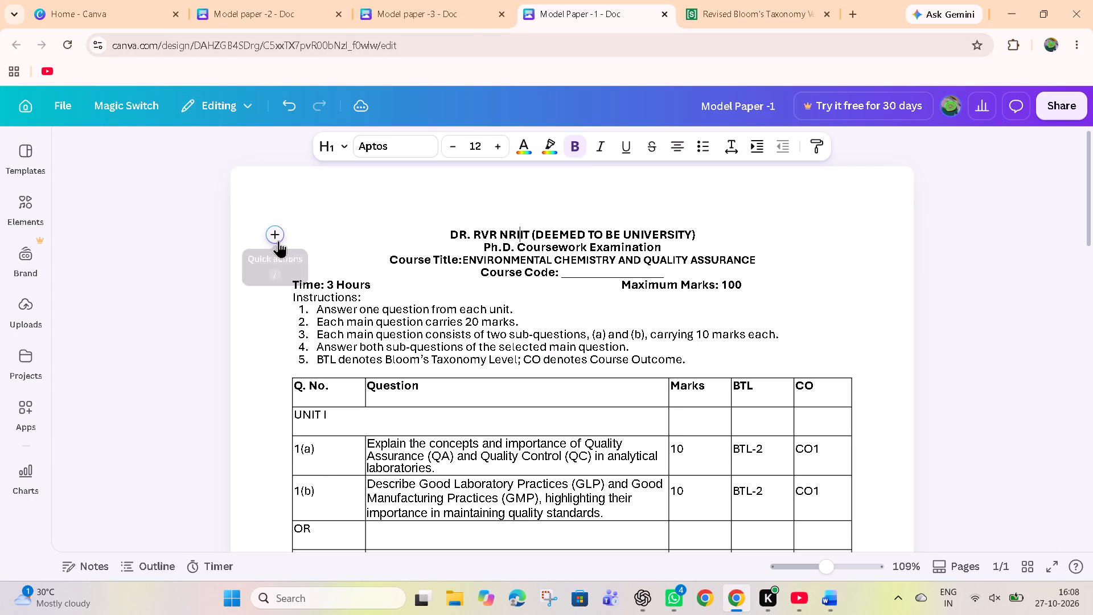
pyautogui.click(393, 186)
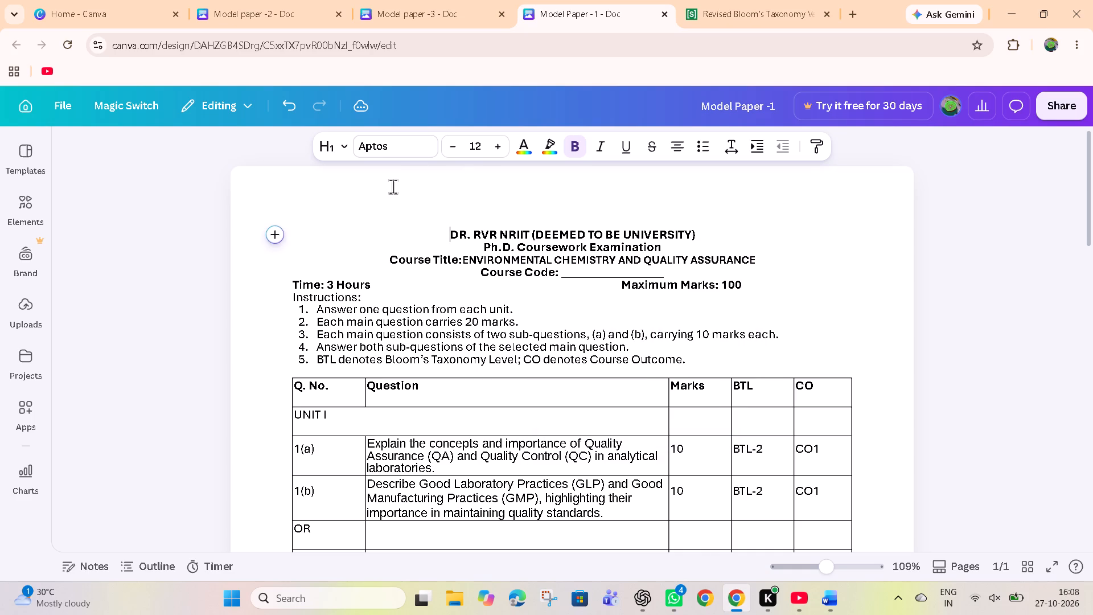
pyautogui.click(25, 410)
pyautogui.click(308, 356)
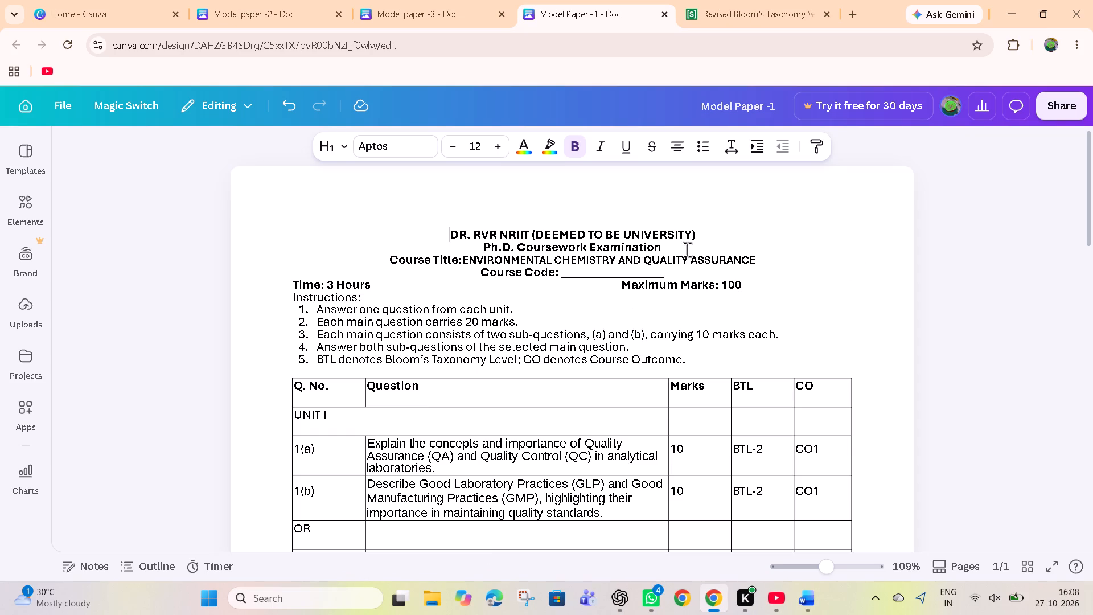
# Copy the Course Code line and paste it as a new line above the university name in Model Paper -1.
pyautogui.click(686, 271)
pyautogui.moveTo(483, 271); pyautogui.dragTo(688, 274)
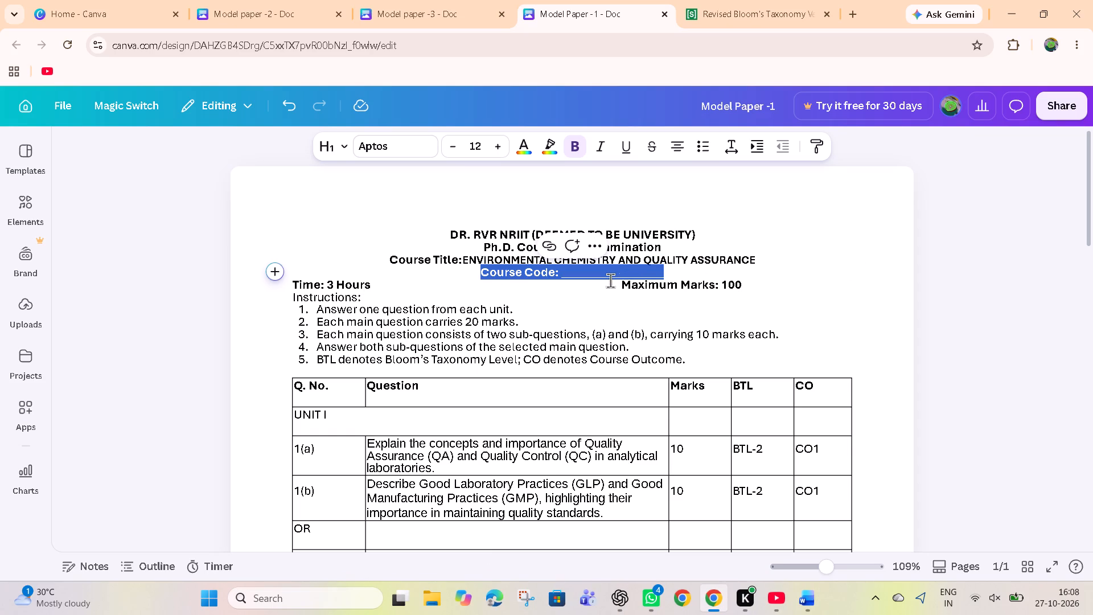
pyautogui.hotkey('ctrl', 'c')
pyautogui.click(610, 280)
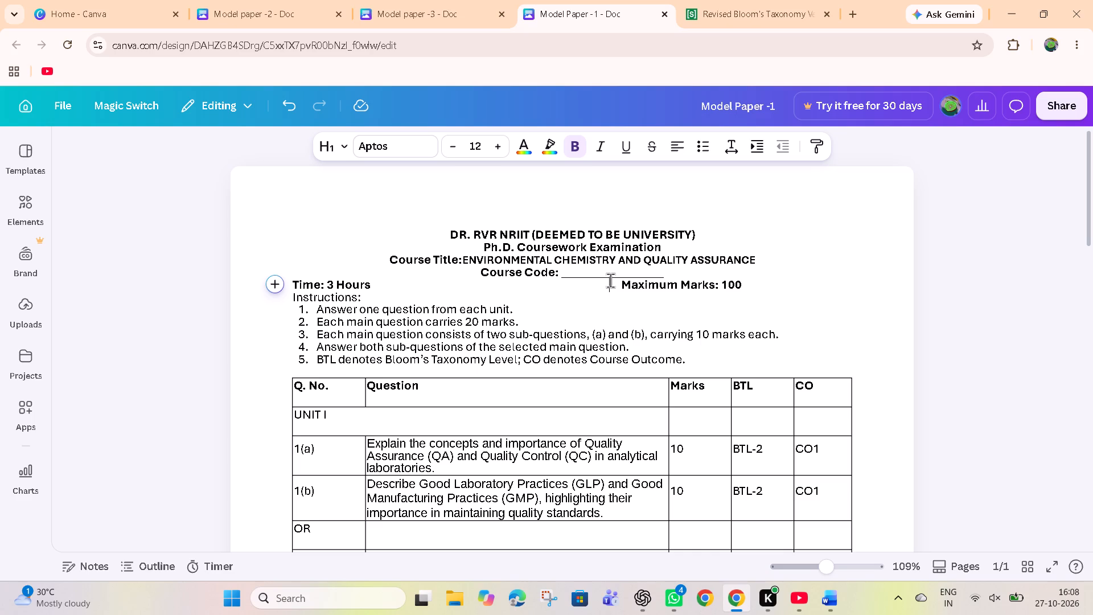
pyautogui.press('Up')
pyautogui.press('Up')
pyautogui.press('Up')
pyautogui.press('Up')
pyautogui.press('Up')
pyautogui.press('Return')
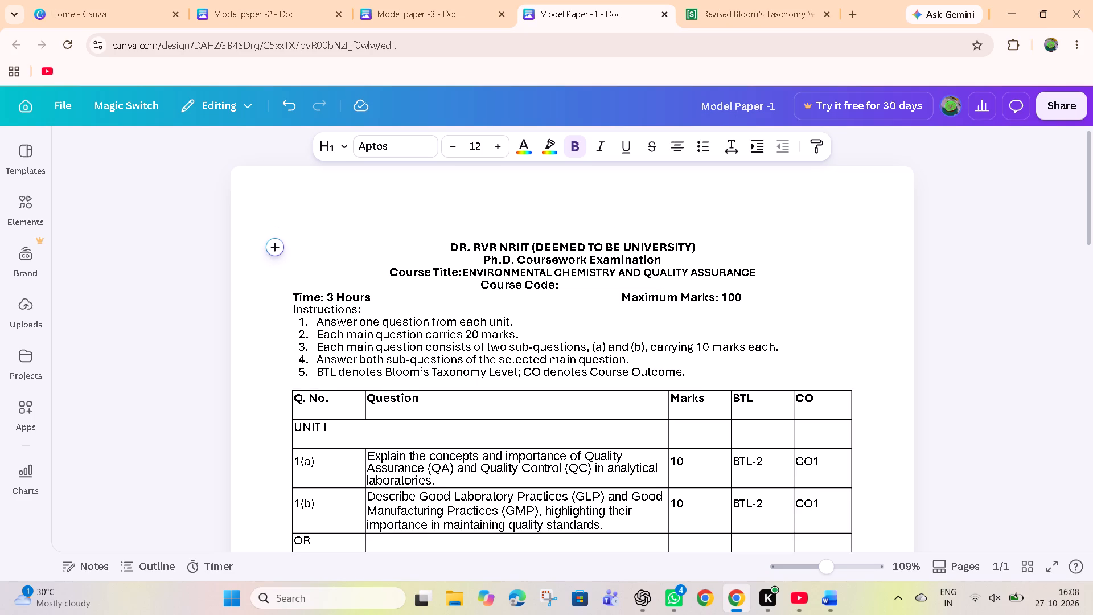
pyautogui.hotkey('ctrl', 'v')
pyautogui.press('Return')
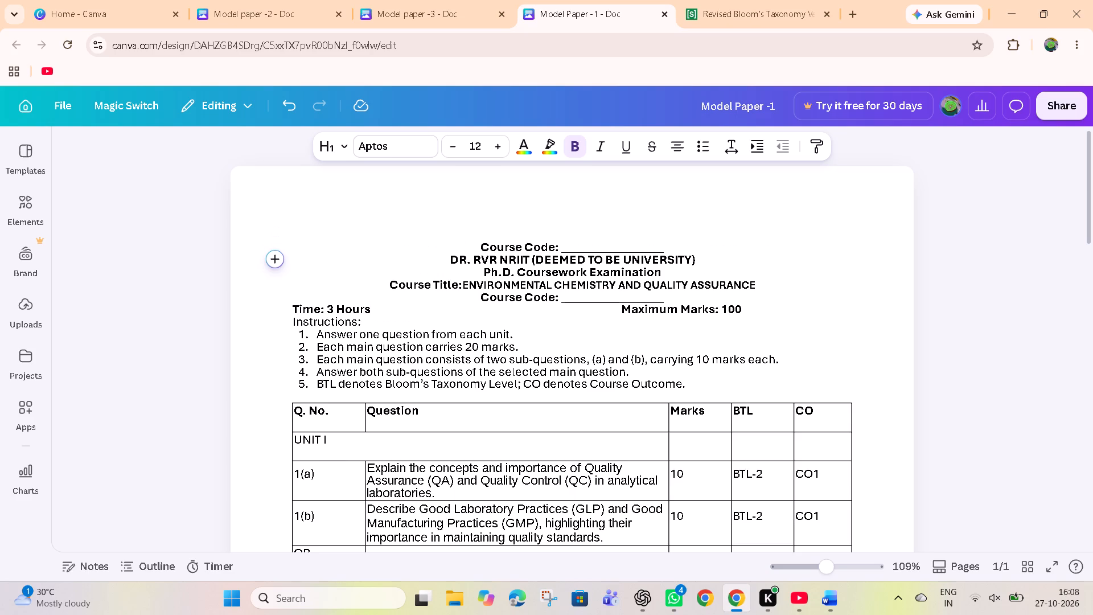
# Remove the blank line above the copied Course Code line and shift the line to the centre with leading spaces.
pyautogui.click(671, 247)
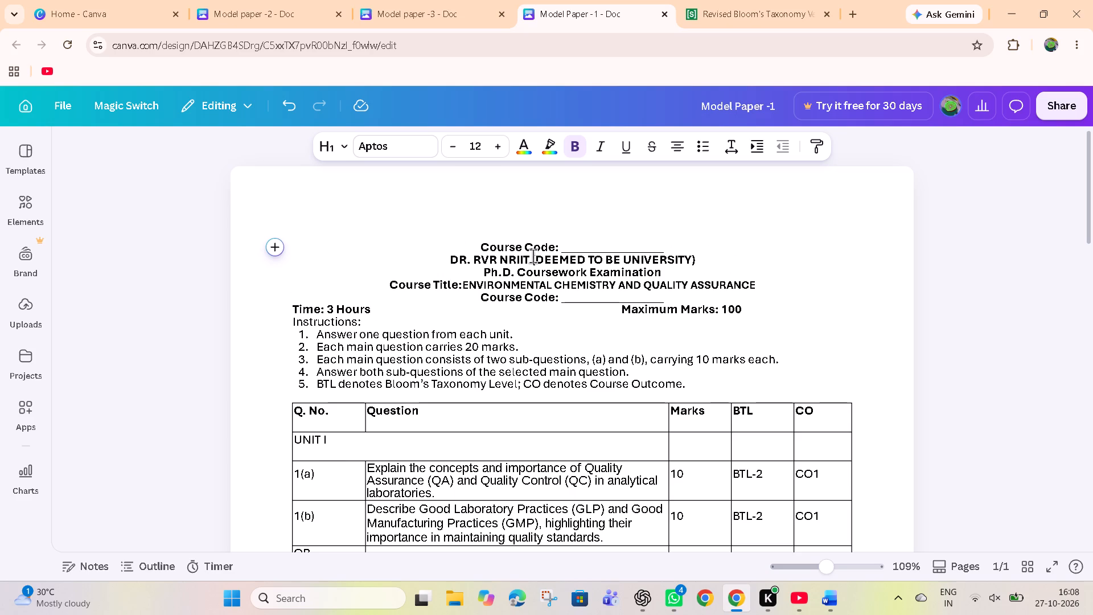
pyautogui.click(482, 249)
pyautogui.press('BackSpace')
pyautogui.press('BackSpace')
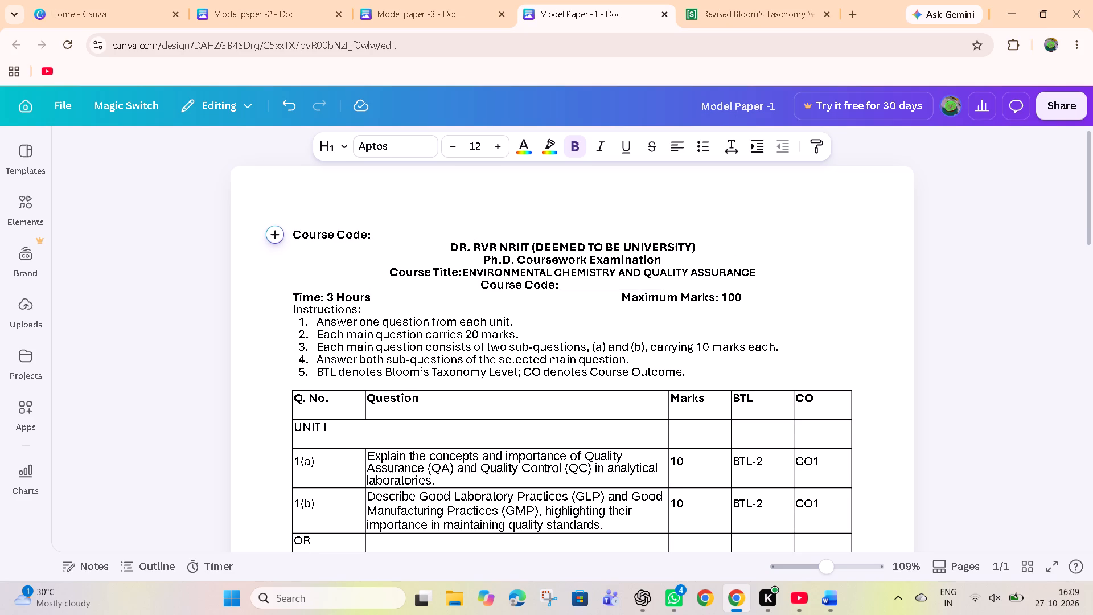
pyautogui.press('BackSpace')
pyautogui.press('space')
pyautogui.press('space')
pyautogui.press('space')
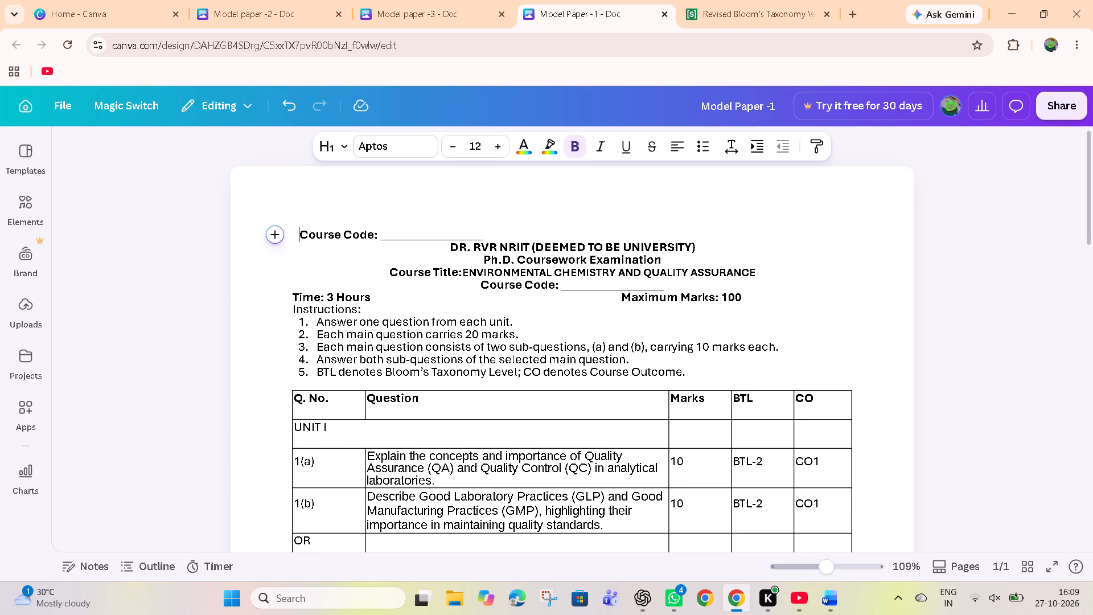
pyautogui.press('space')
pyautogui.press('space')
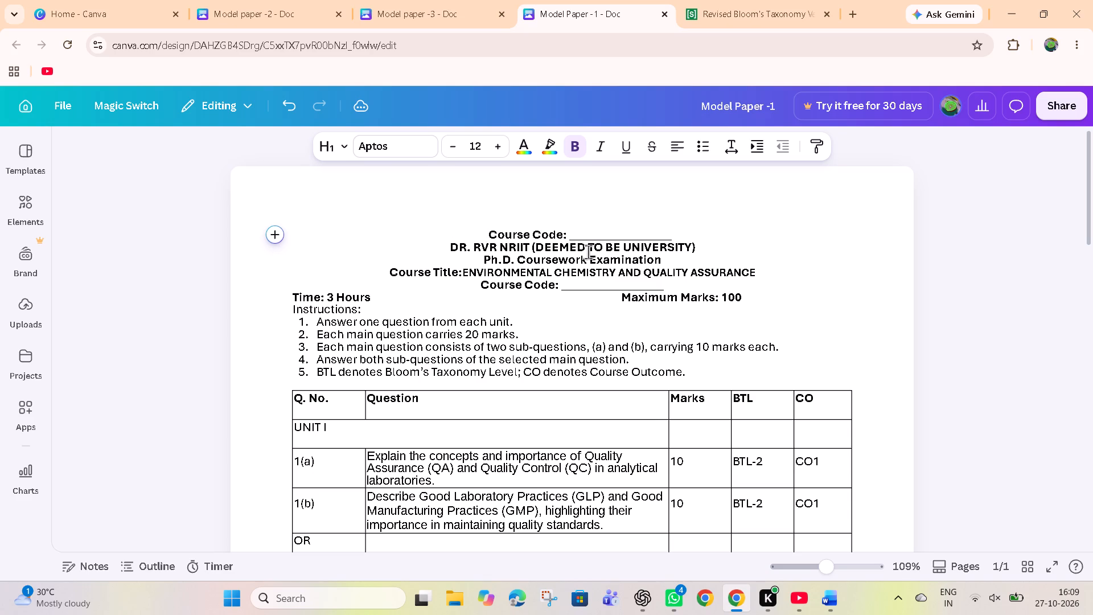
# Replace the "Course Code:" label in the copied top line with "MODEL PAPER -I".
pyautogui.moveTo(568, 235); pyautogui.dragTo(487, 231)
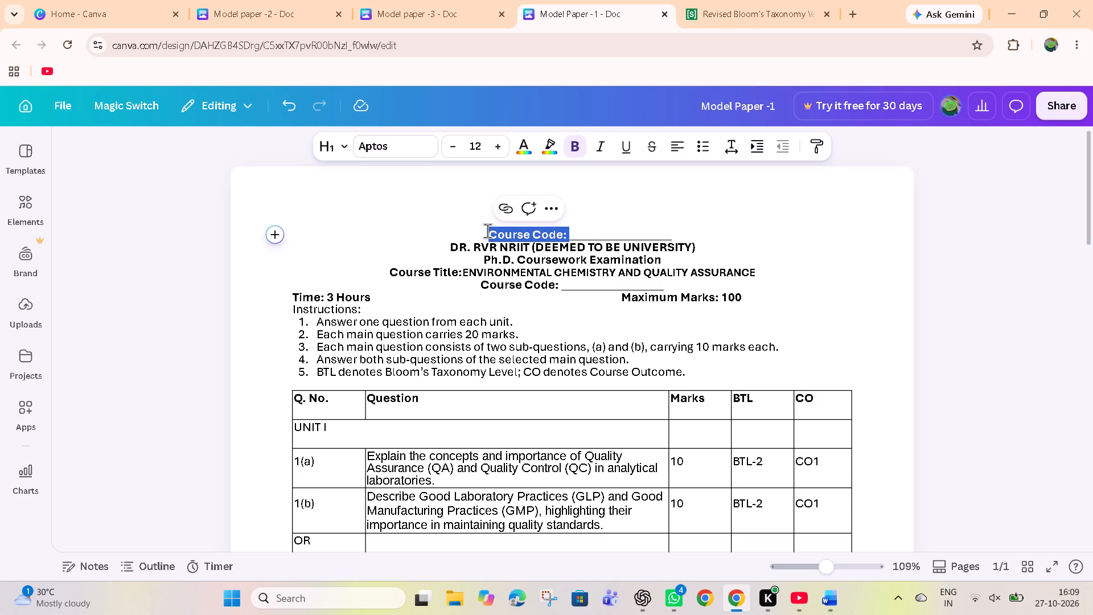
pyautogui.write('MODEL PAPER -')
pyautogui.press('i')
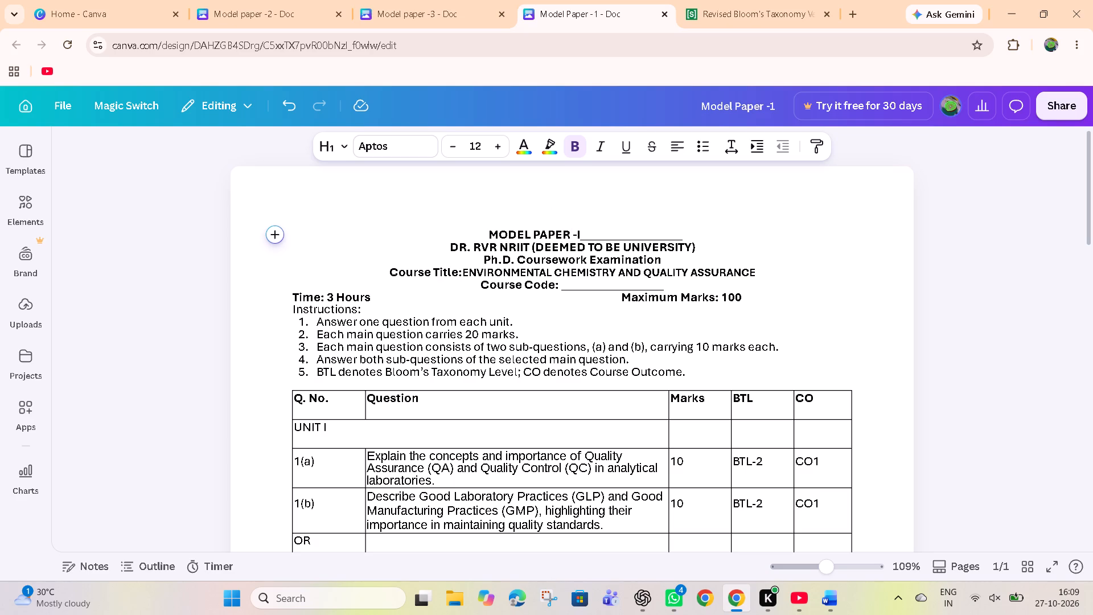
# Delete the leftover underscore blank after the model paper heading.
pyautogui.click(695, 234)
pyautogui.press('BackSpace')
pyautogui.press('BackSpace')
pyautogui.press('BackSpace')
pyautogui.press('BackSpace')
pyautogui.press('BackSpace')
pyautogui.press('BackSpace')
pyautogui.press('BackSpace')
pyautogui.press('BackSpace')
pyautogui.press('BackSpace')
pyautogui.press('BackSpace')
pyautogui.press('BackSpace')
pyautogui.press('BackSpace')
pyautogui.press('BackSpace')
pyautogui.press('BackSpace')
pyautogui.press('BackSpace')
pyautogui.press('BackSpace')
pyautogui.press('BackSpace')
pyautogui.press('BackSpace')
# Change the heading's numeral so it reads "MODEL PAPER - 1" and nudge the line toward the centre with leading spaces.
pyautogui.press('BackSpace')
pyautogui.press('space')
pyautogui.write('1')
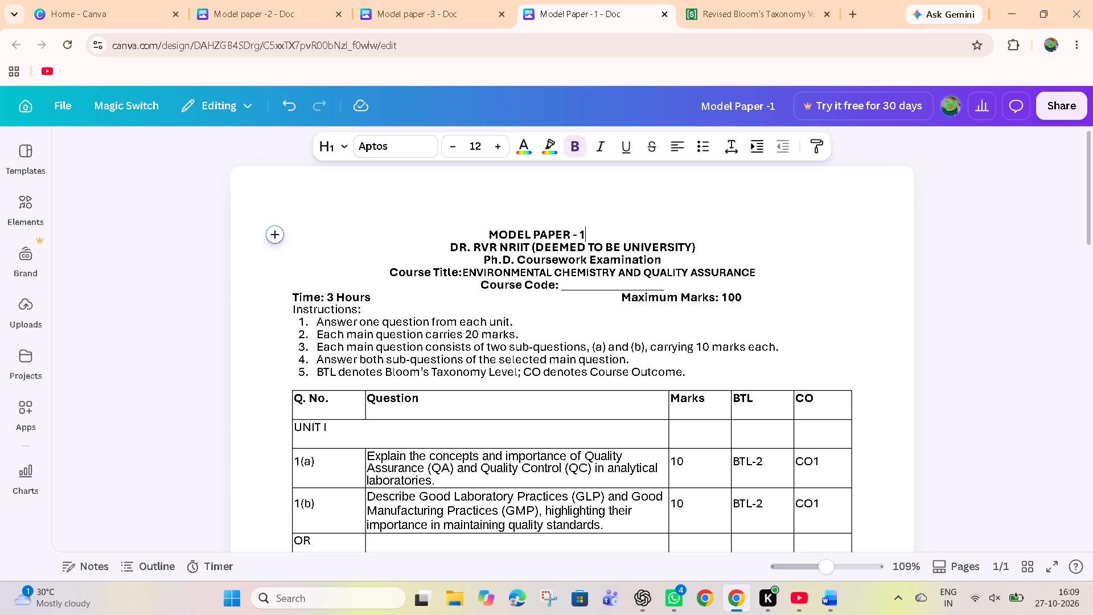
pyautogui.click(487, 237)
pyautogui.press('space')
pyautogui.press('space')
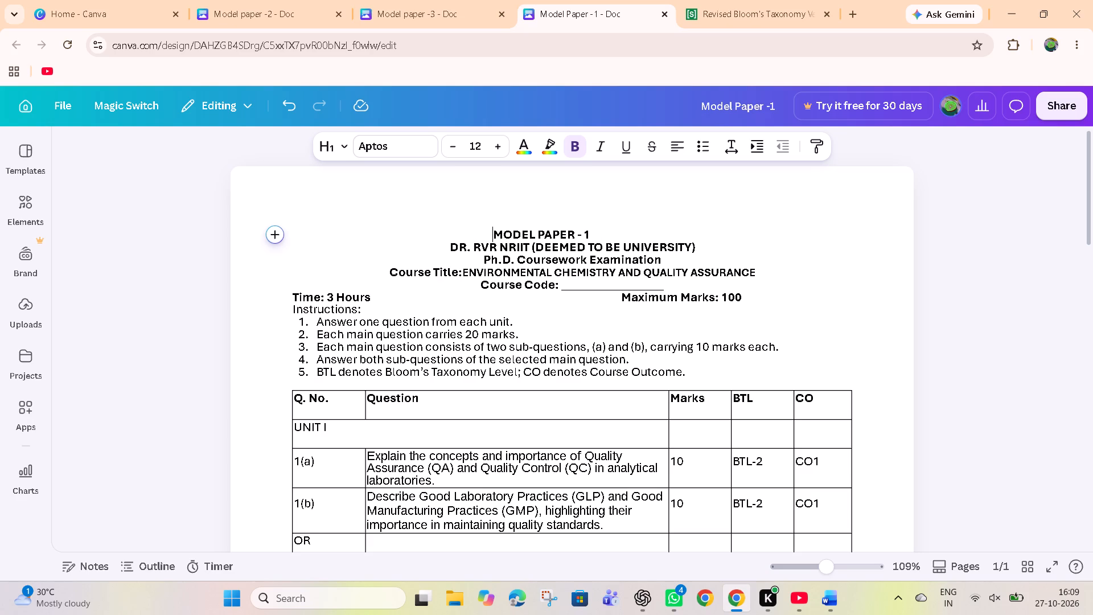
pyautogui.press('space')
# Copy the "MODEL PAPER - 1" heading into Model paper -3 as a separate line above the university name.
pyautogui.moveTo(487, 237); pyautogui.dragTo(617, 233)
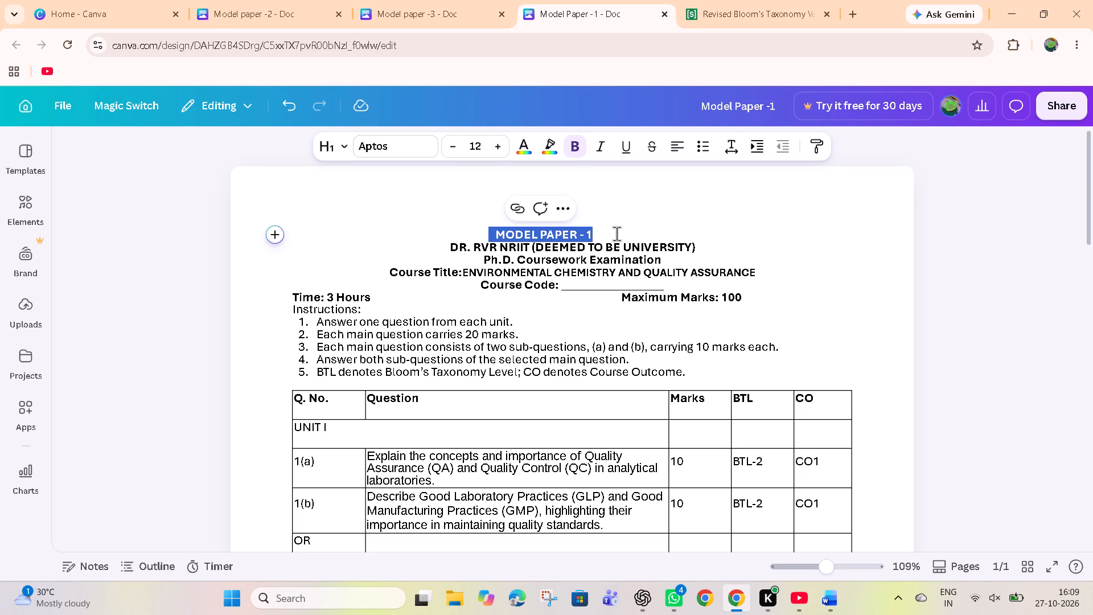
pyautogui.hotkey('ctrl', 'c')
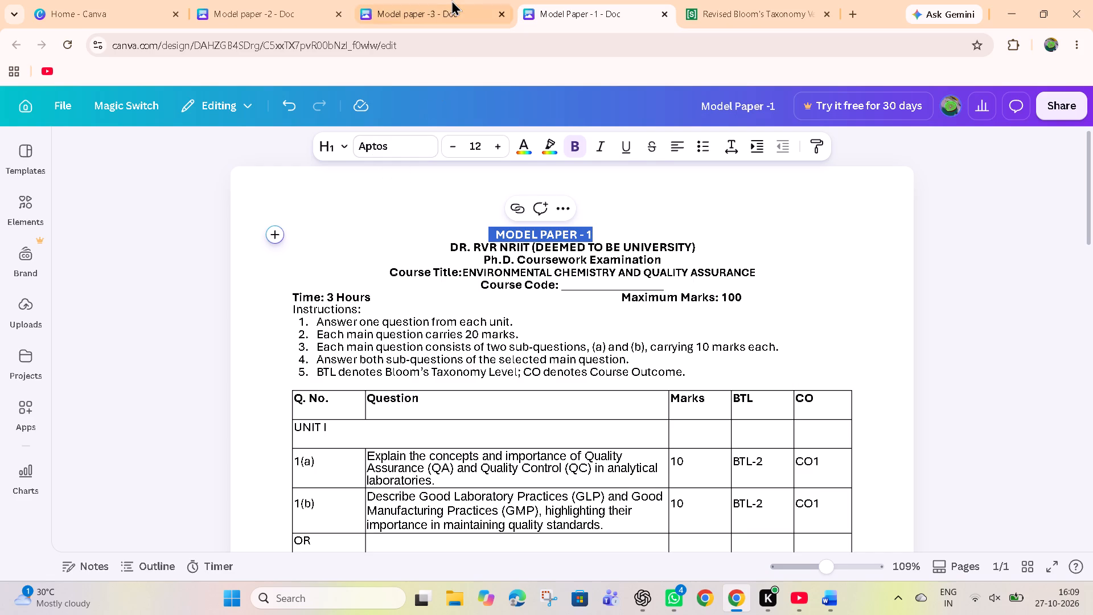
pyautogui.click(451, 0)
pyautogui.scroll(15, 518, 374)
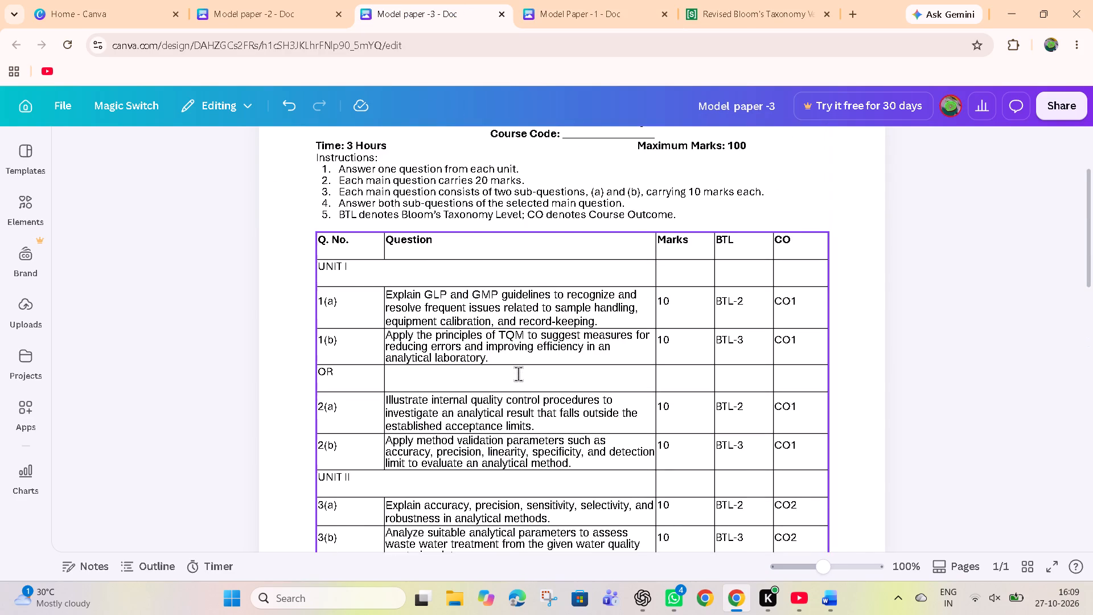
pyautogui.click(492, 266)
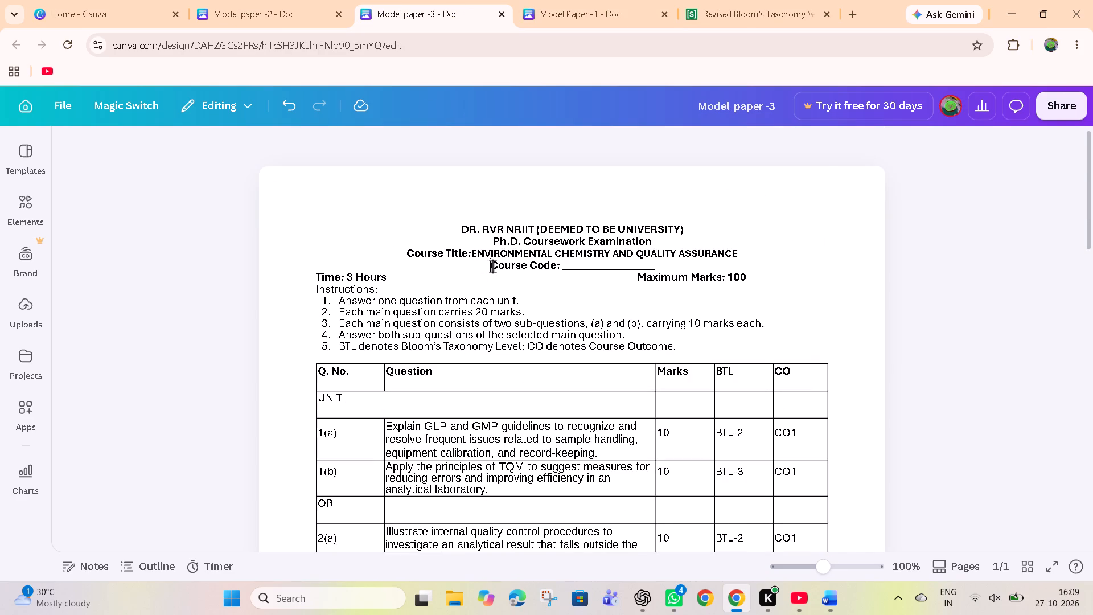
pyautogui.press('Up')
pyautogui.press('Up')
pyautogui.press('Up')
pyautogui.press('Up')
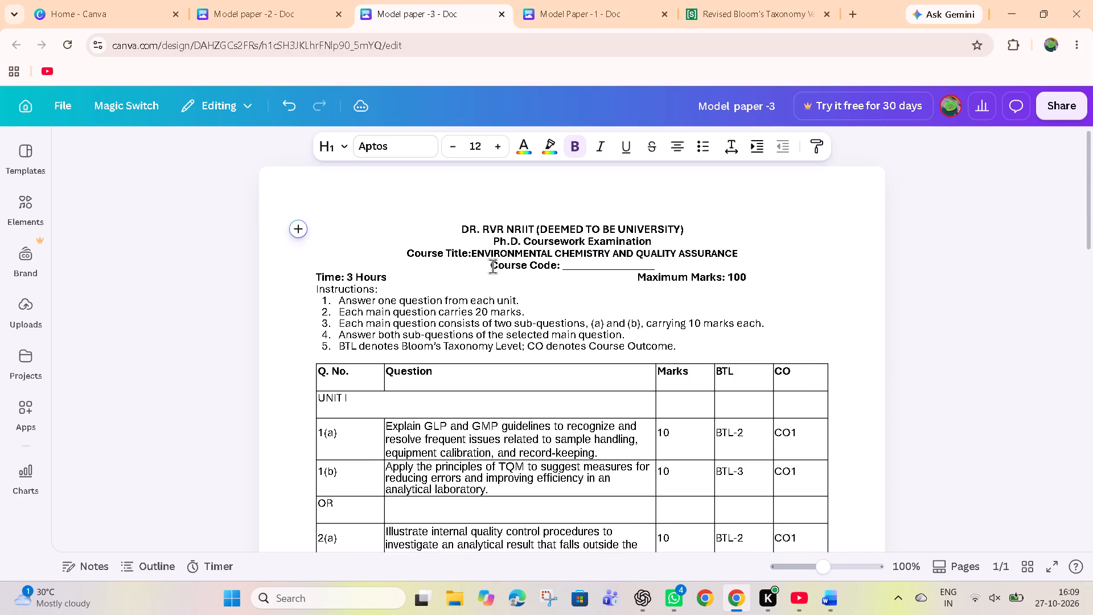
pyautogui.hotkey('ctrl', 'v')
pyautogui.press('Return')
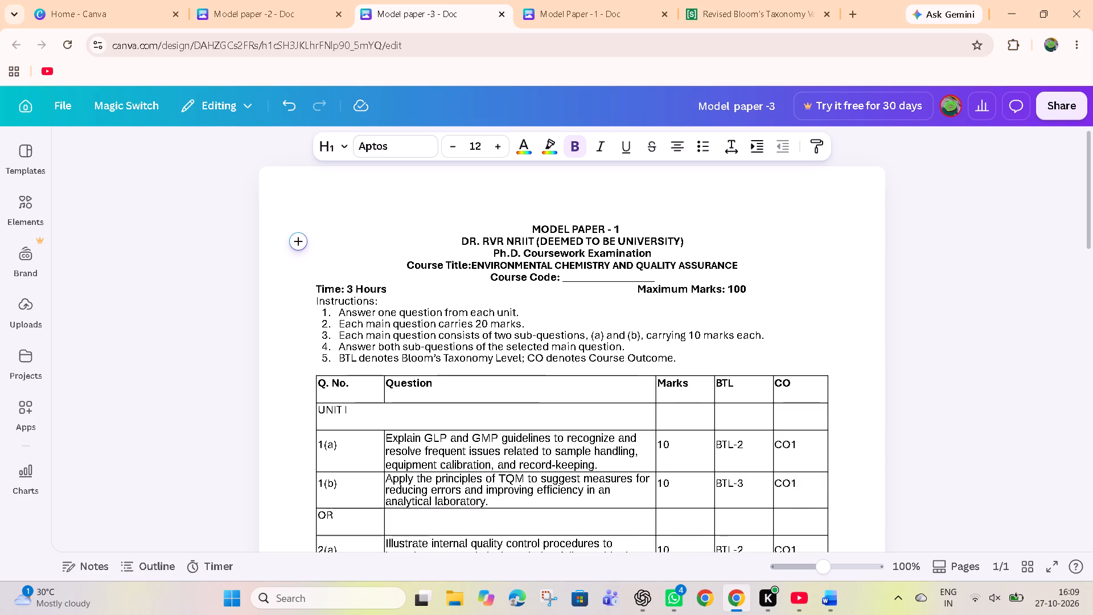
# Change the numeral in the Model paper -3 heading so it reads "MODEL PAPER - 3".
pyautogui.click(631, 226)
pyautogui.press('BackSpace')
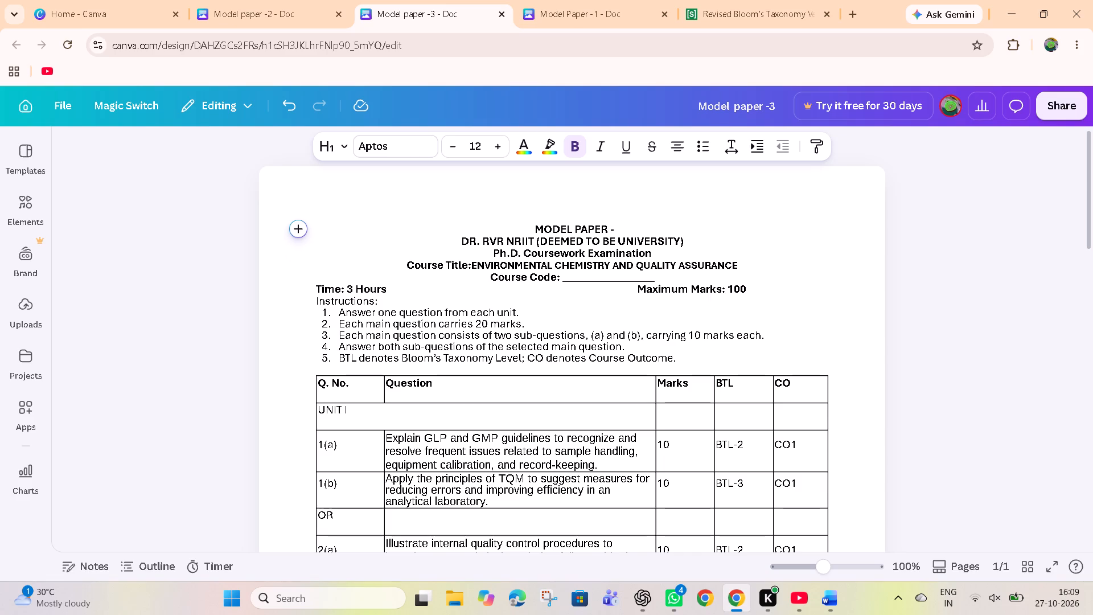
pyautogui.press('3')
# In Model paper -2, paste the copied heading as its own line above the university name and renumber it "MODEL PAPER - 2".
pyautogui.click(295, 1)
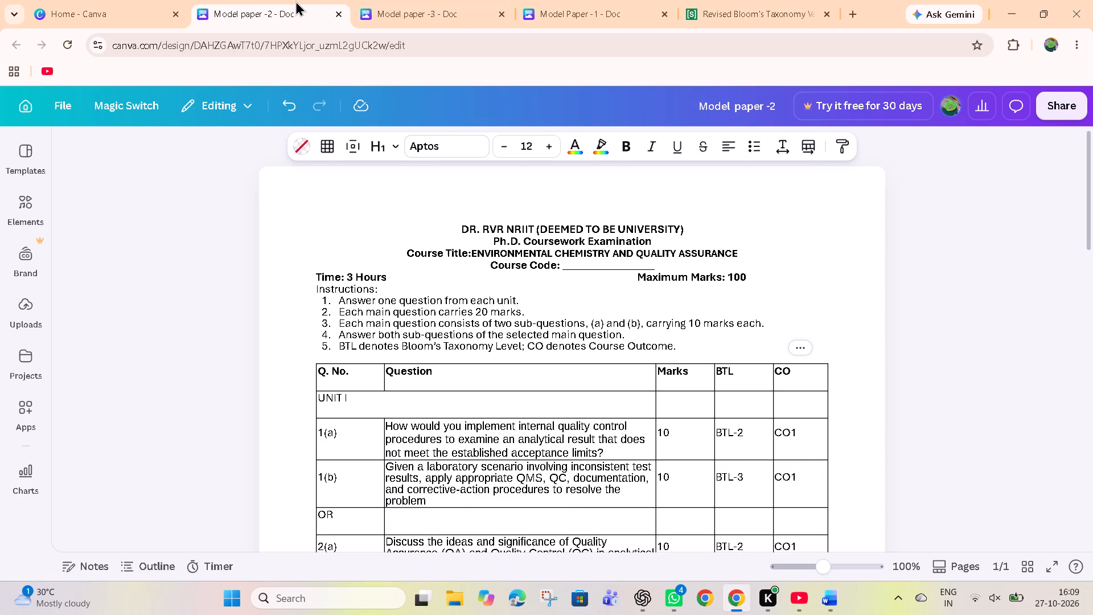
pyautogui.click(291, 3)
pyautogui.click(491, 265)
pyautogui.press('Up')
pyautogui.press('Up')
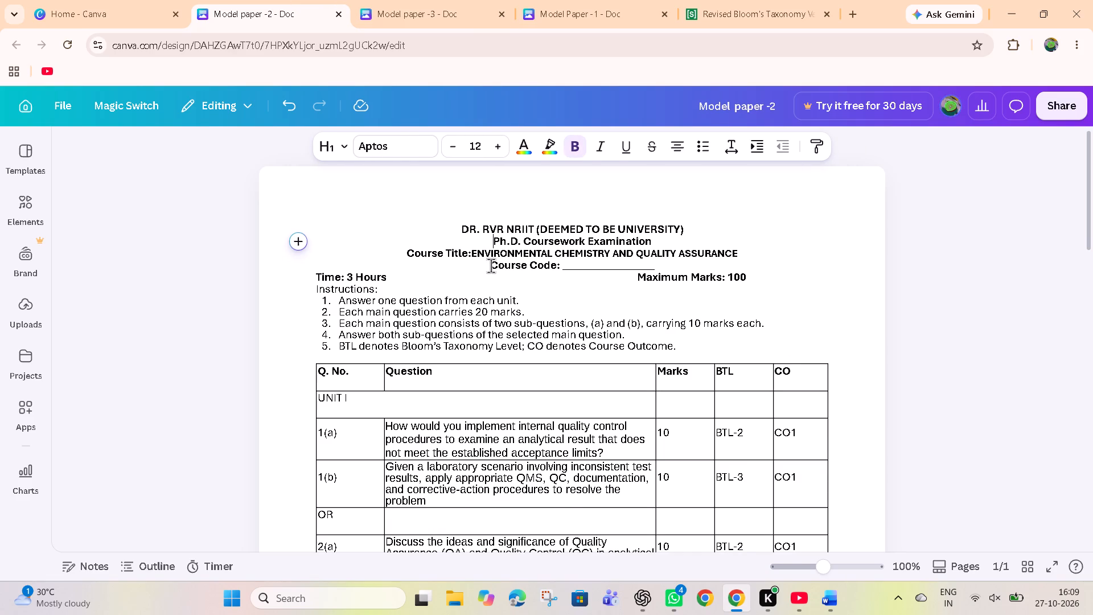
pyautogui.press('Up')
pyautogui.press('Up')
pyautogui.press('Return')
pyautogui.hotkey('ctrl', 'v')
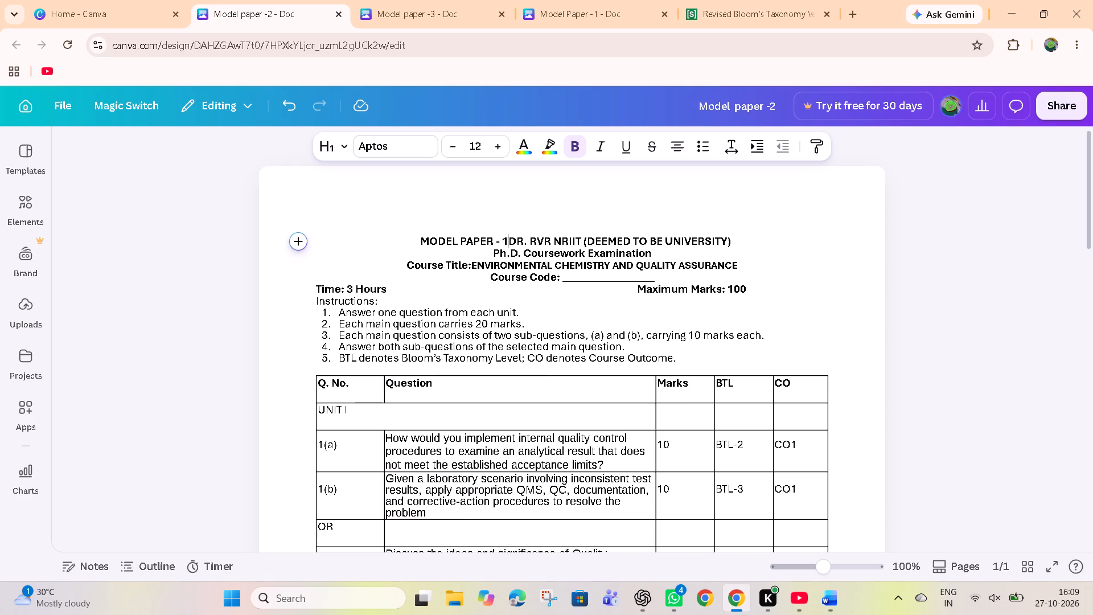
pyautogui.press('Return')
pyautogui.click(648, 243)
pyautogui.press('BackSpace')
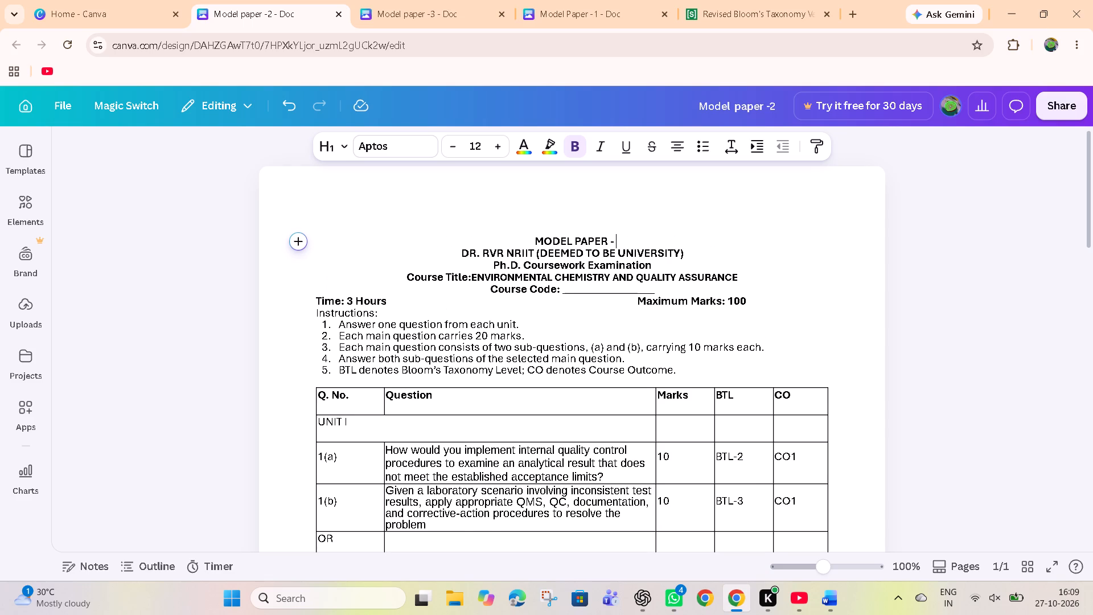
pyautogui.press('2')
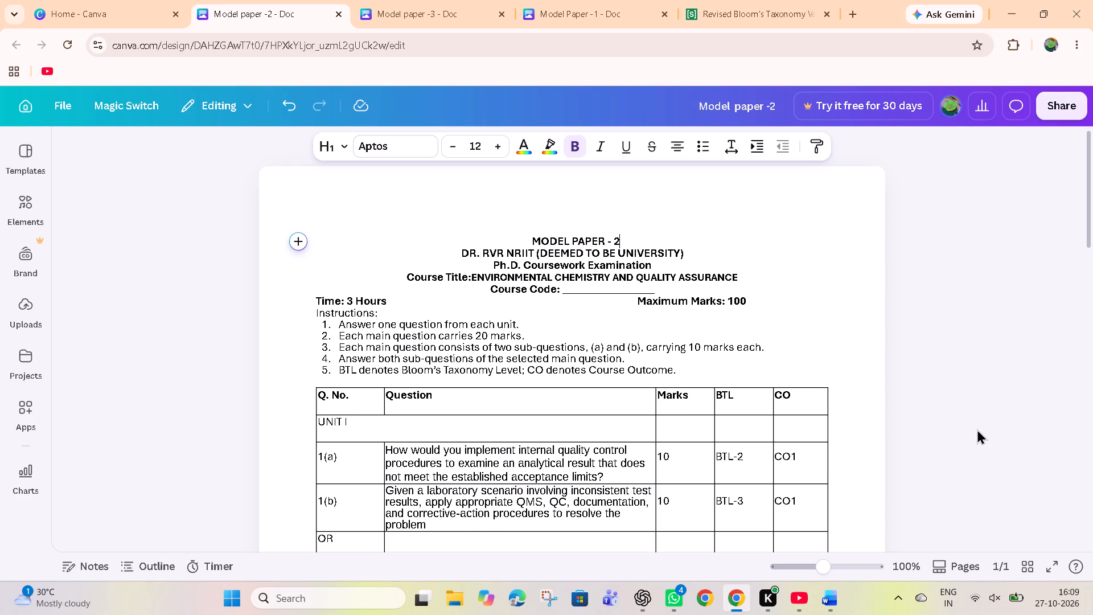
pyautogui.click(977, 429)
# Review the Model paper -2 document from its heading through the Unit V questions.
pyautogui.scroll(-5, 664, 319)
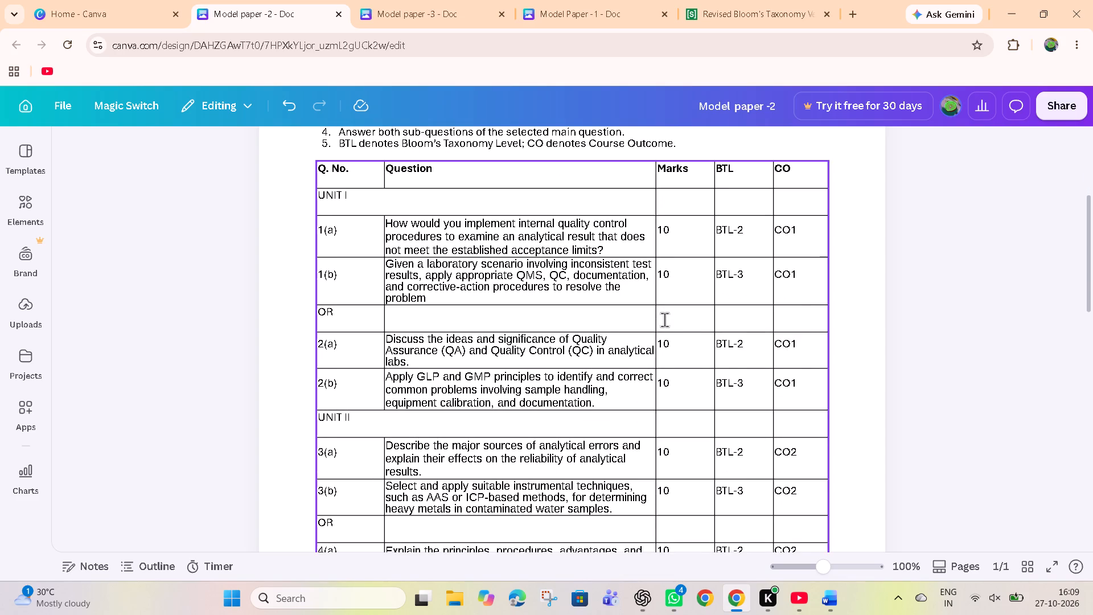
pyautogui.scroll(-5, 664, 319)
pyautogui.scroll(-5, 710, 397)
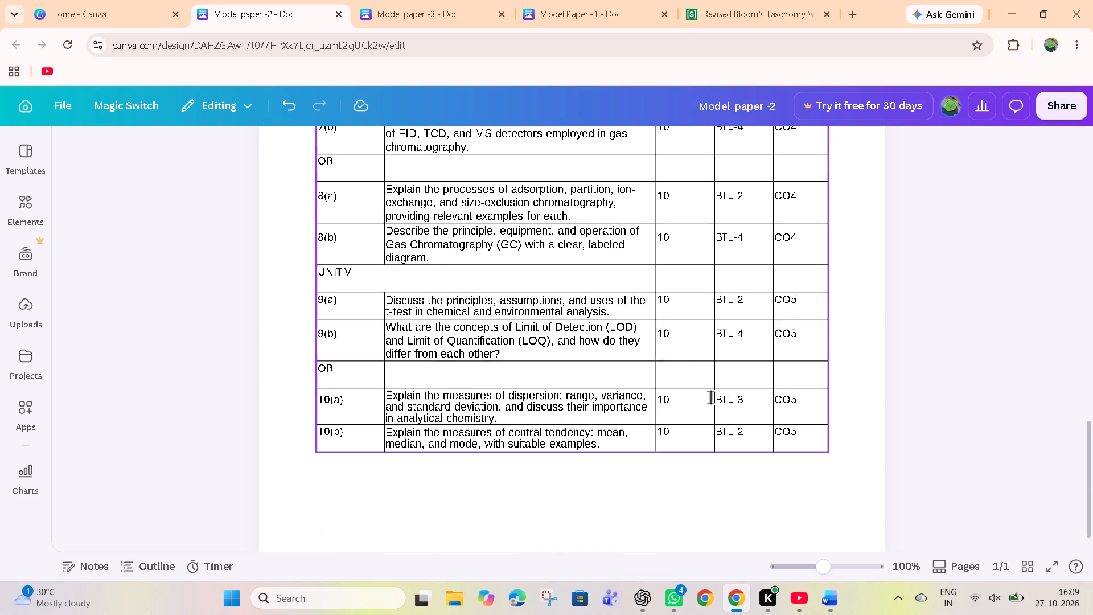
pyautogui.scroll(-1, 710, 397)
pyautogui.scroll(16, 710, 397)
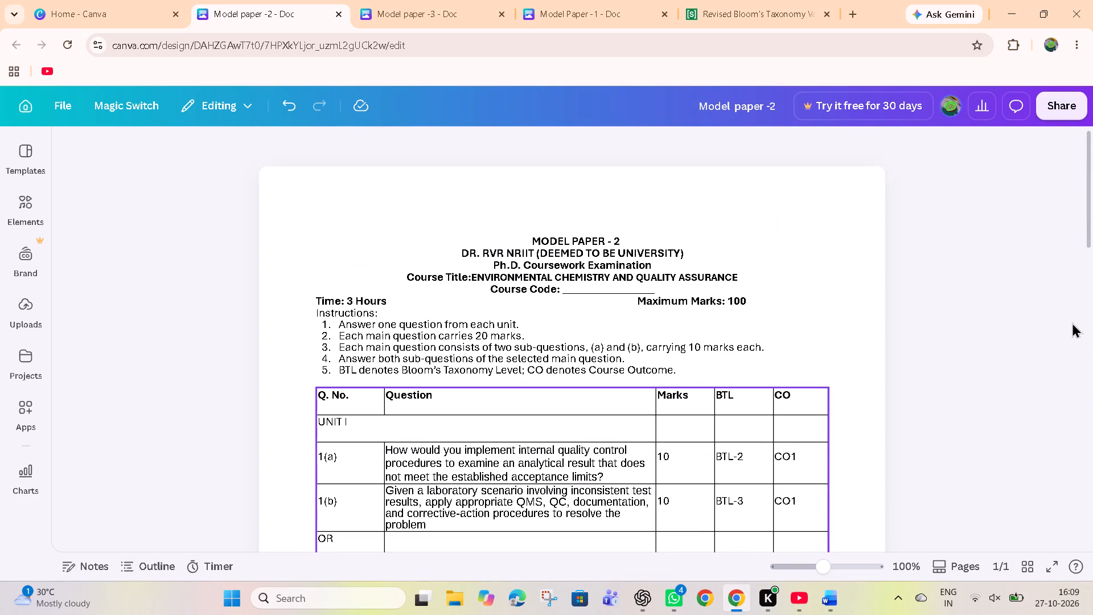
pyautogui.click(1072, 322)
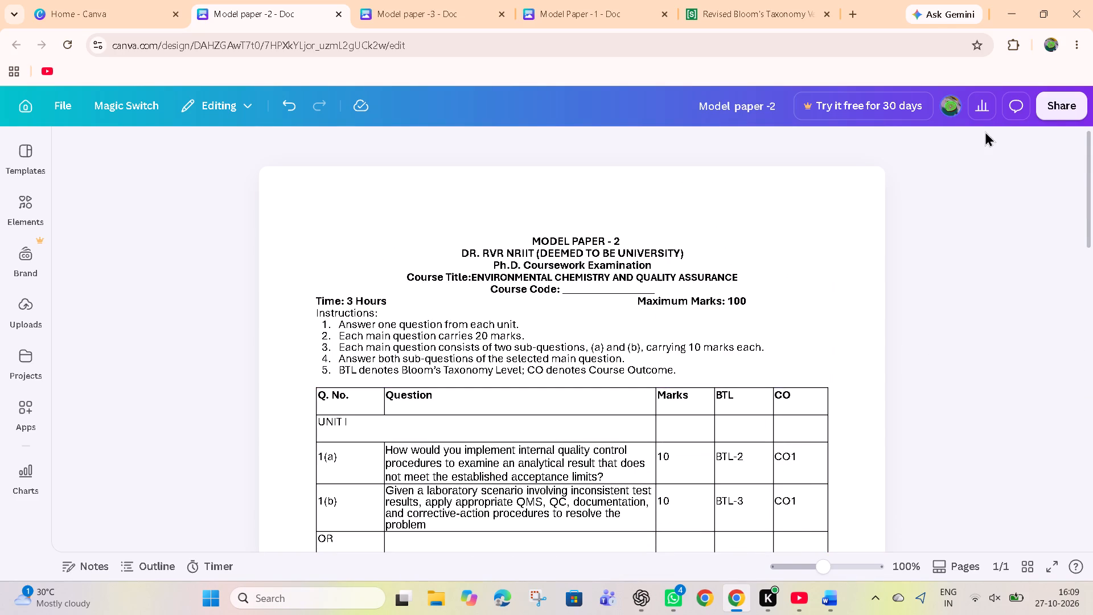
# Download Model paper -2 as a PDF with the Digital preset and check the browser's recent downloads.
pyautogui.click(1050, 111)
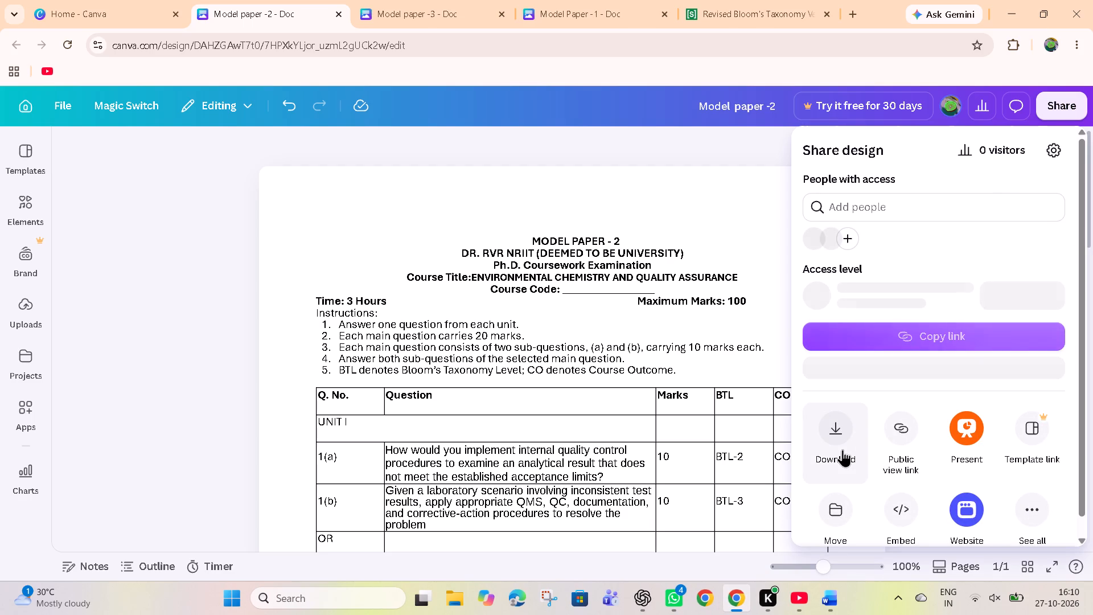
pyautogui.scroll(-1, 962, 446)
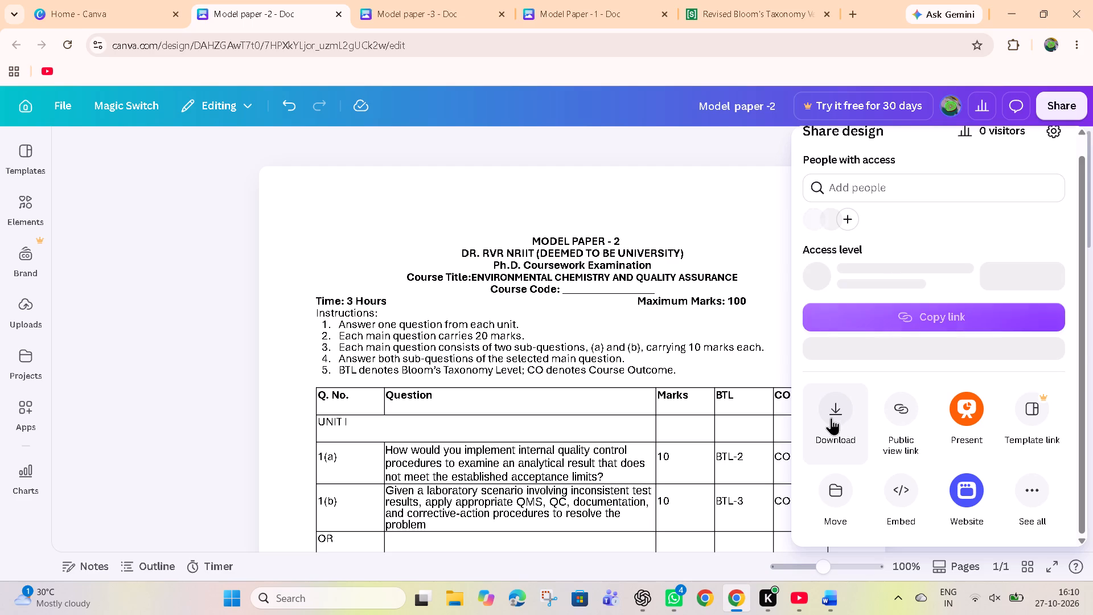
pyautogui.click(831, 417)
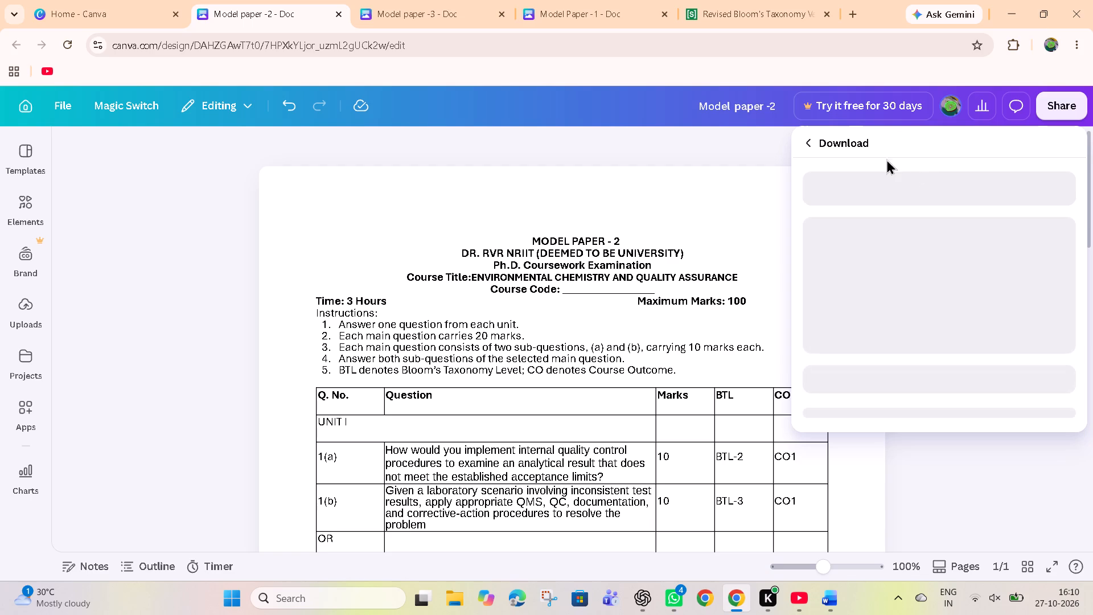
pyautogui.click(811, 146)
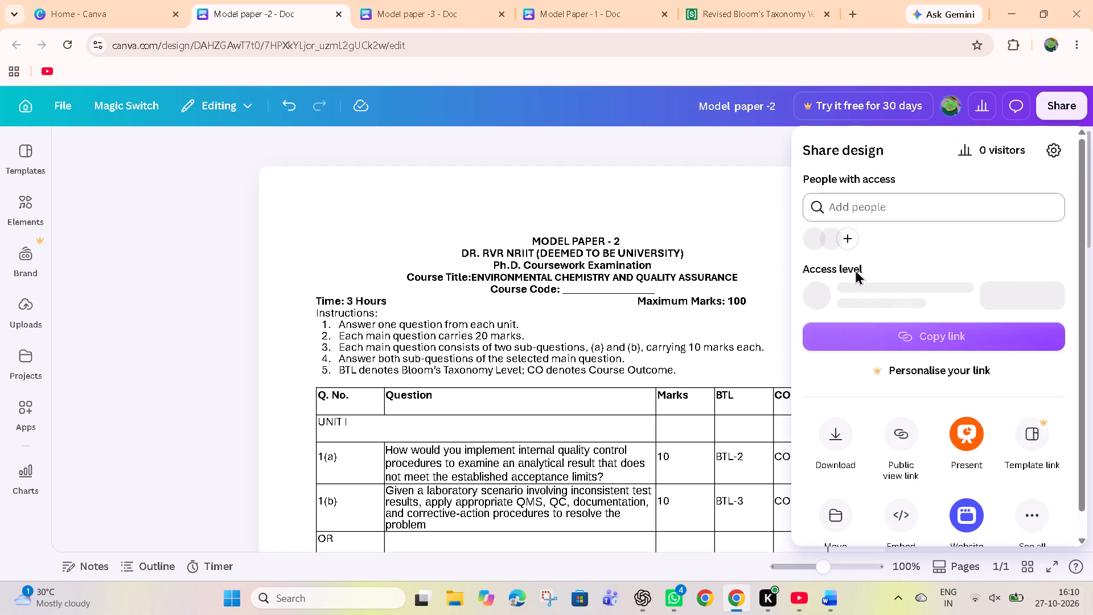
pyautogui.click(828, 431)
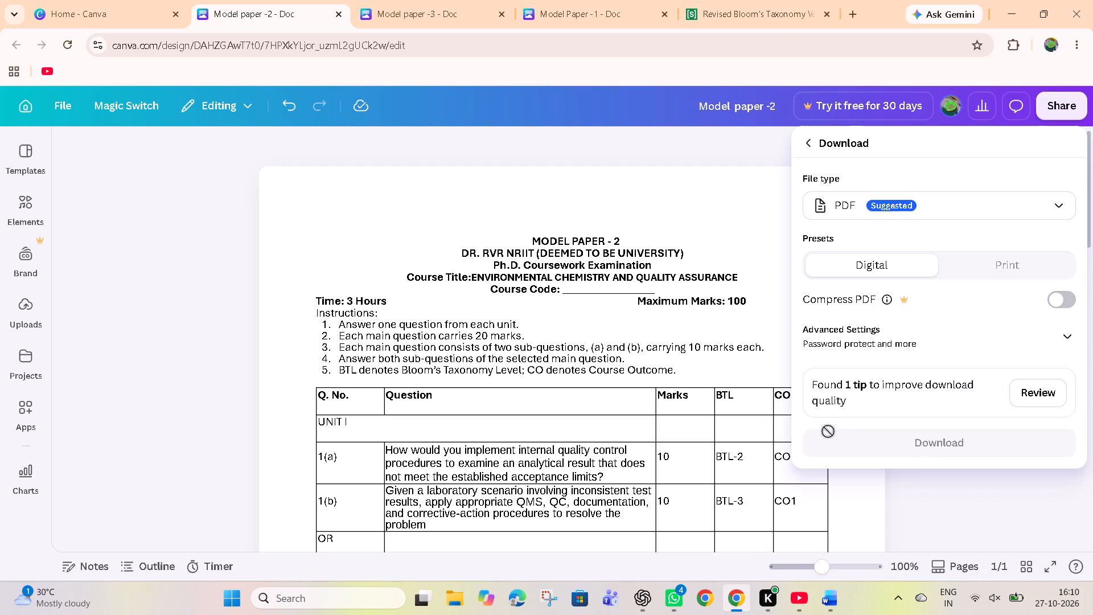
pyautogui.click(910, 202)
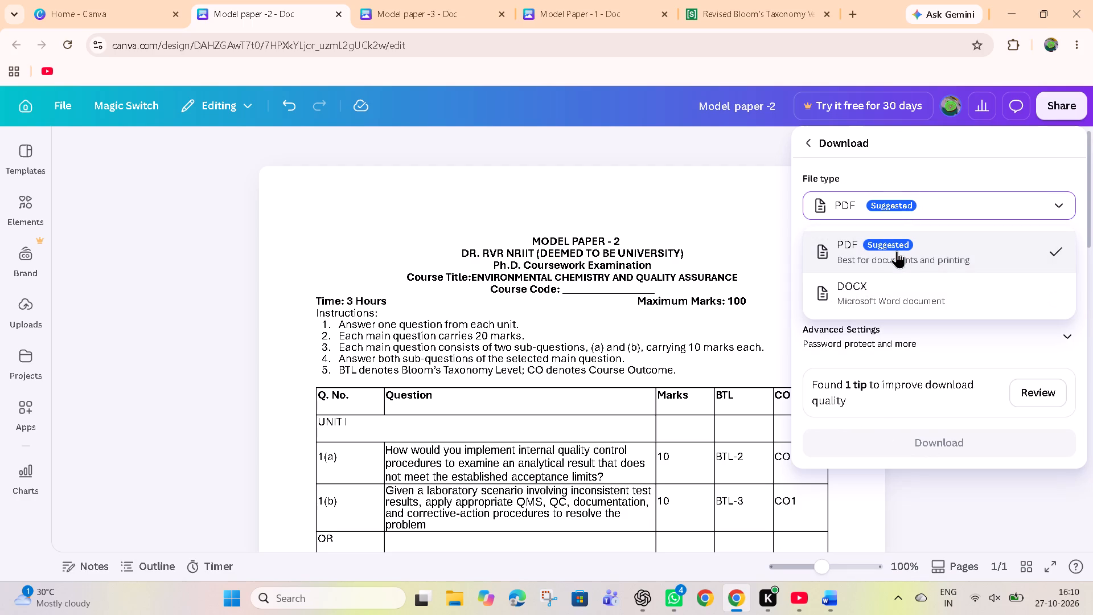
pyautogui.click(897, 251)
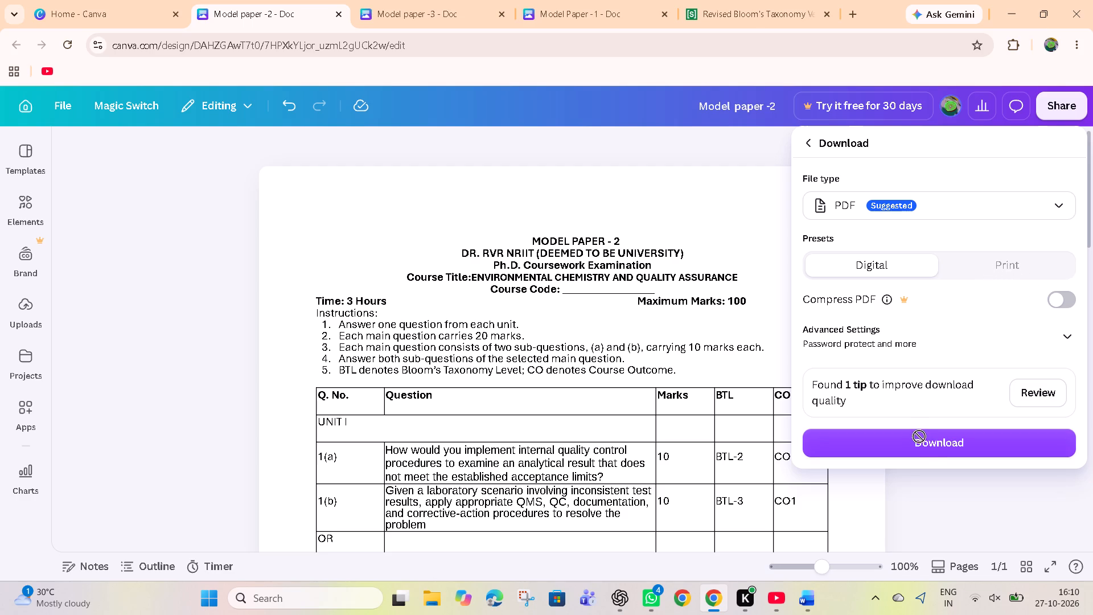
pyautogui.click(918, 458)
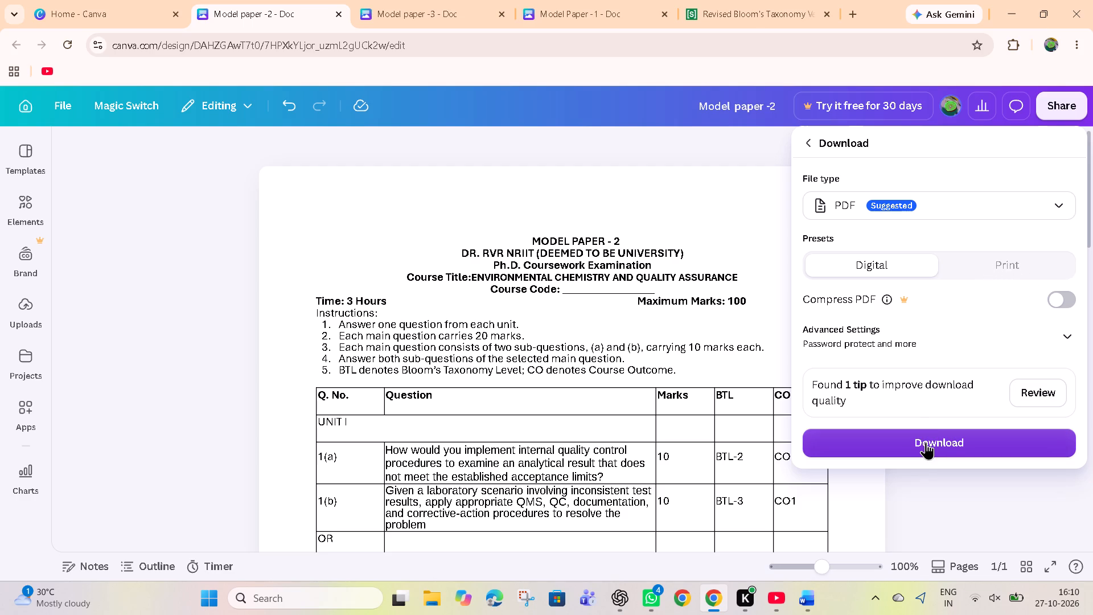
pyautogui.click(926, 442)
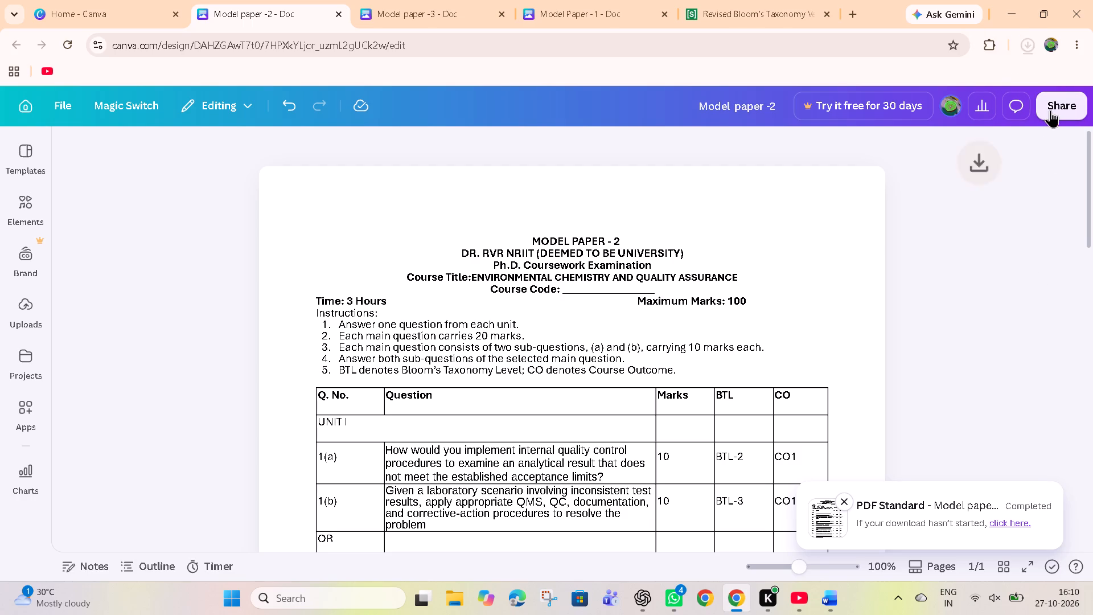
pyautogui.click(1017, 45)
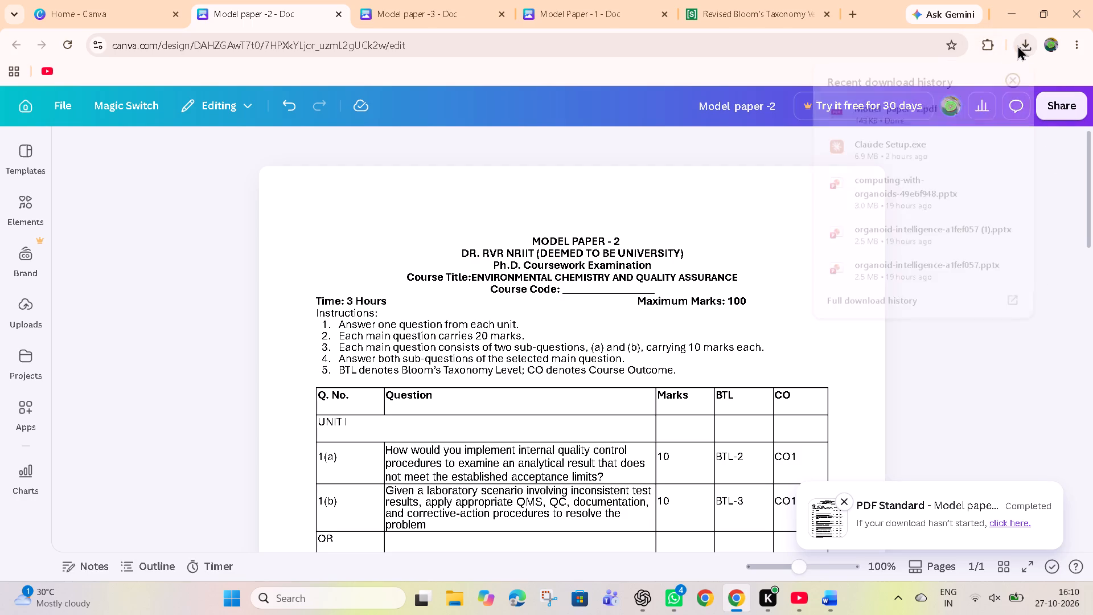
# Download Model paper -2 as a DOCX file with A4 page size.
pyautogui.click(1070, 112)
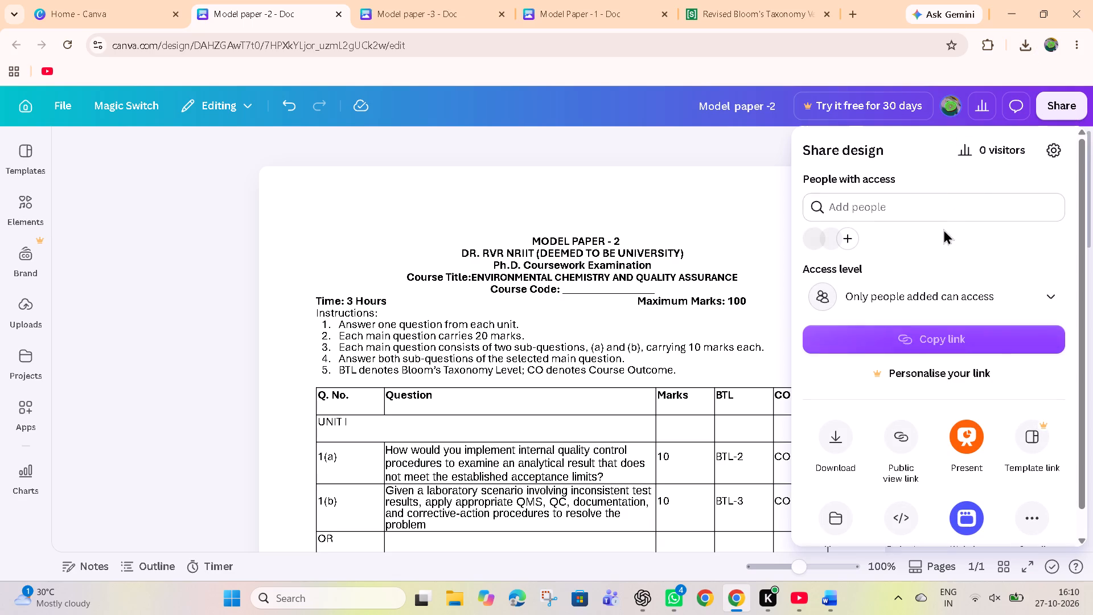
pyautogui.click(837, 448)
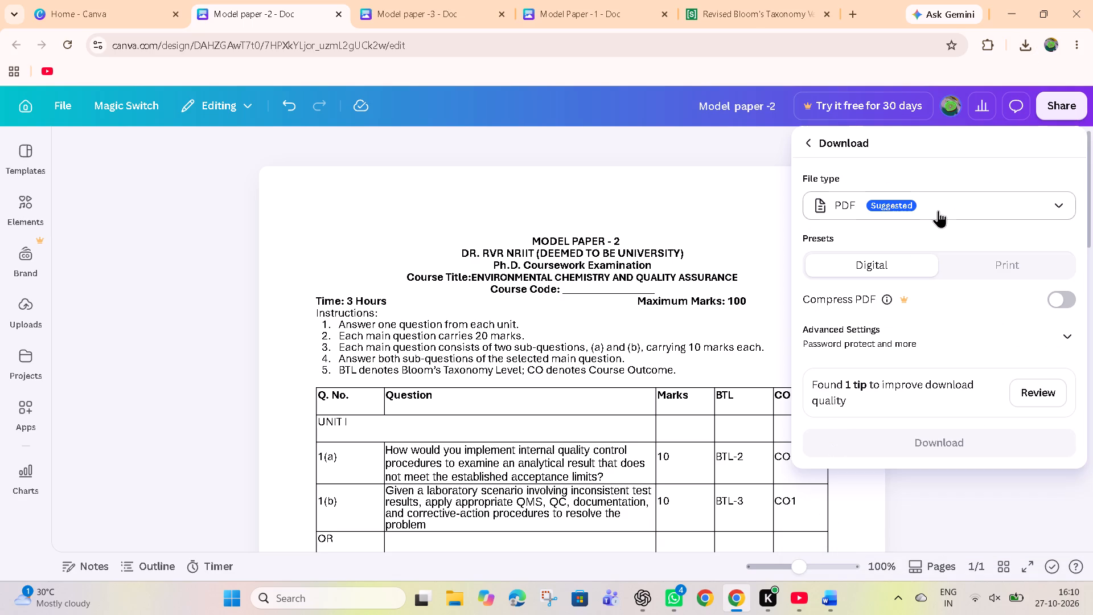
pyautogui.click(939, 210)
pyautogui.click(895, 290)
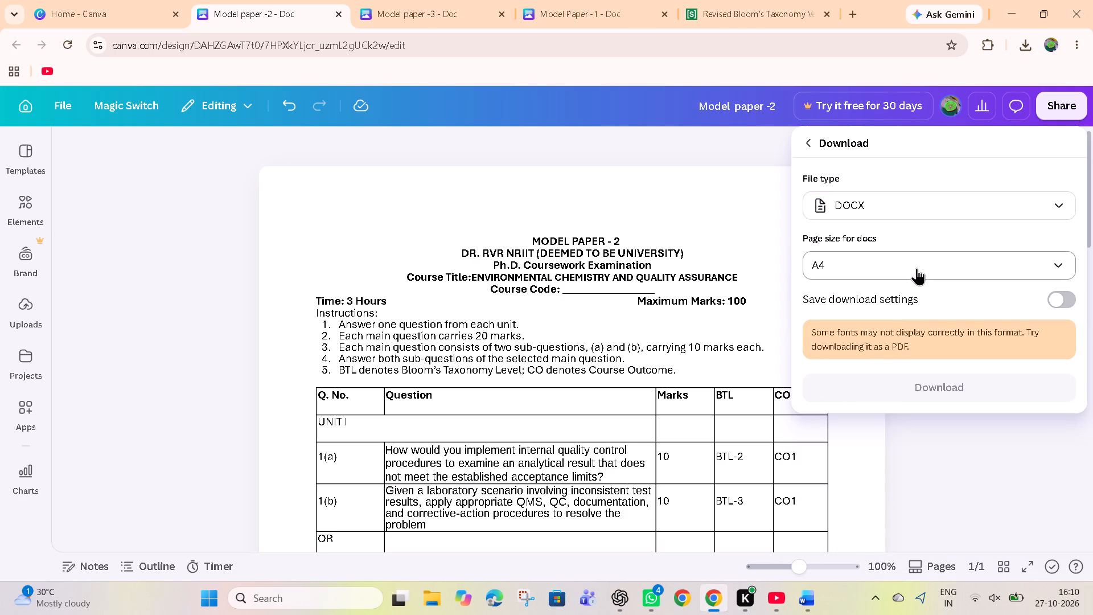
pyautogui.click(917, 268)
pyautogui.click(869, 301)
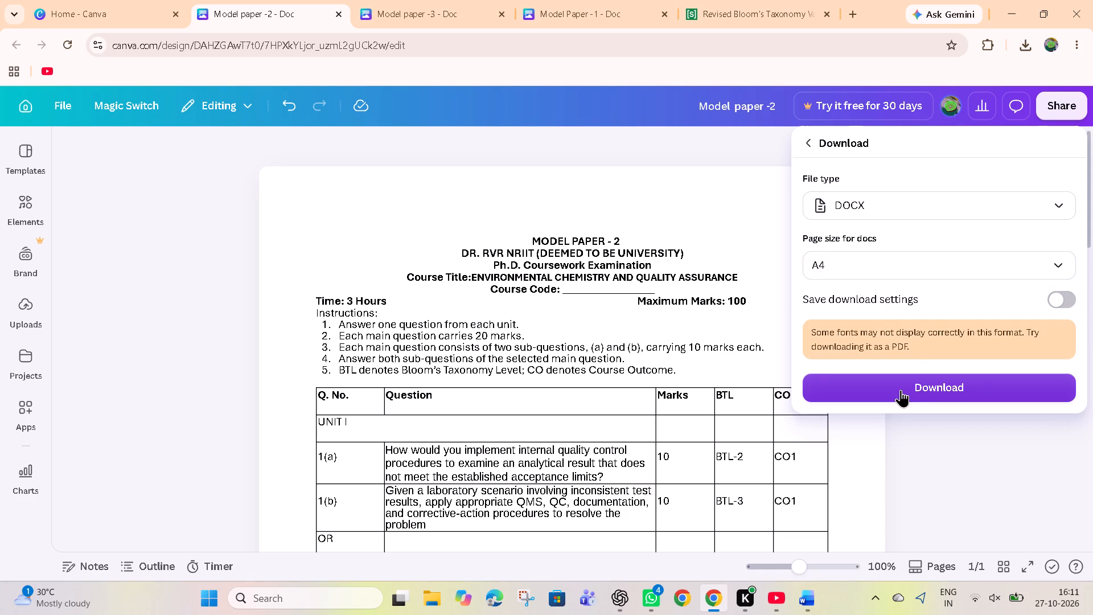
pyautogui.click(901, 389)
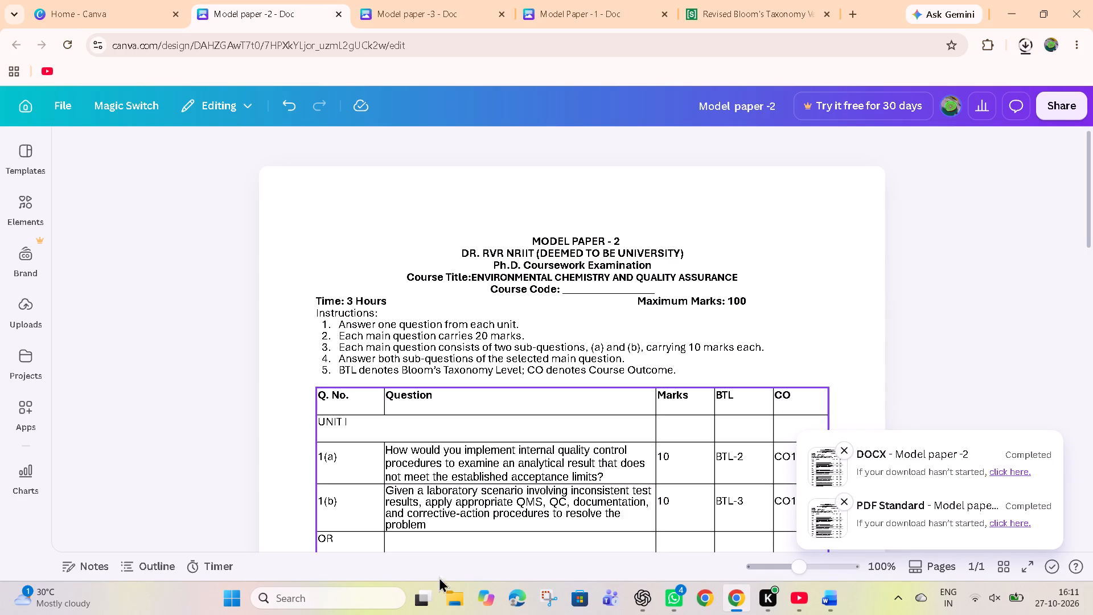
# Open the downloaded Model paper -2 Word document from the Downloads folder and examine its heading, instructions and question table to the last page.
pyautogui.click(445, 596)
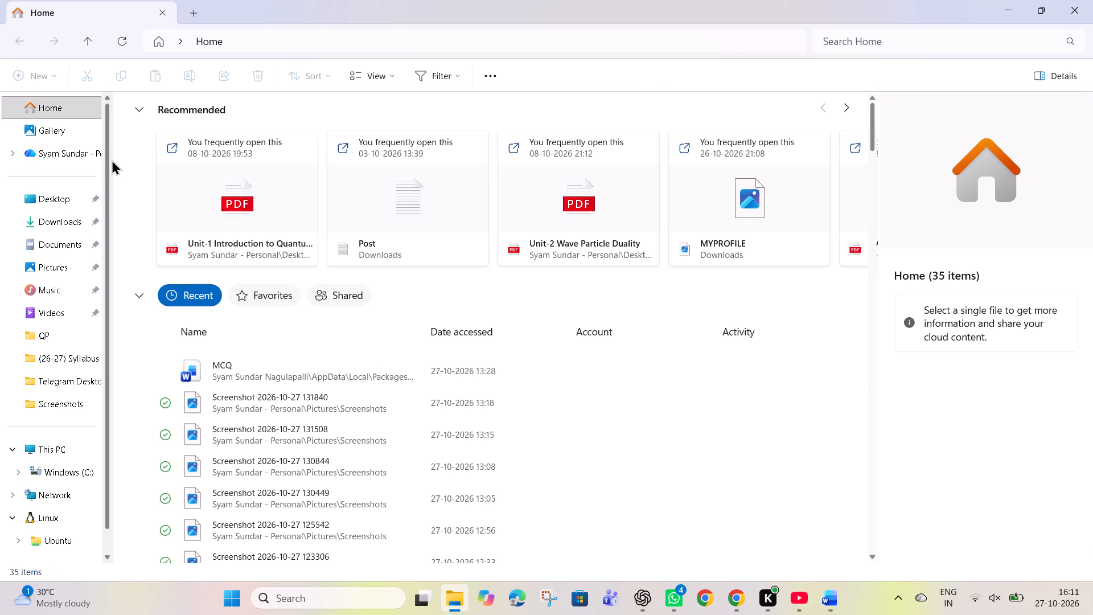
pyautogui.click(48, 220)
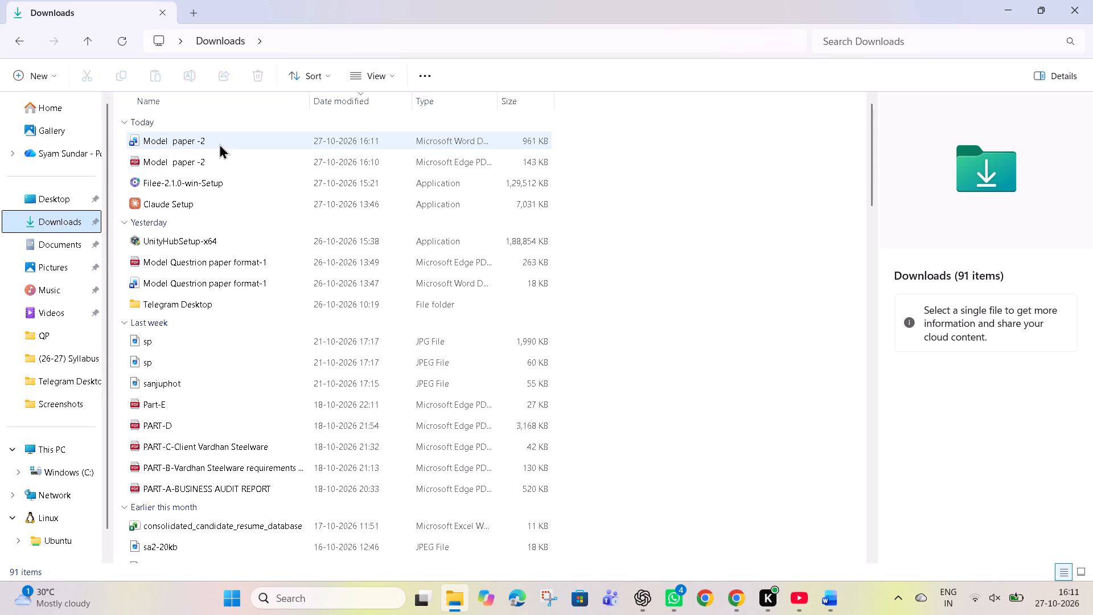
pyautogui.tripleClick(219, 143)
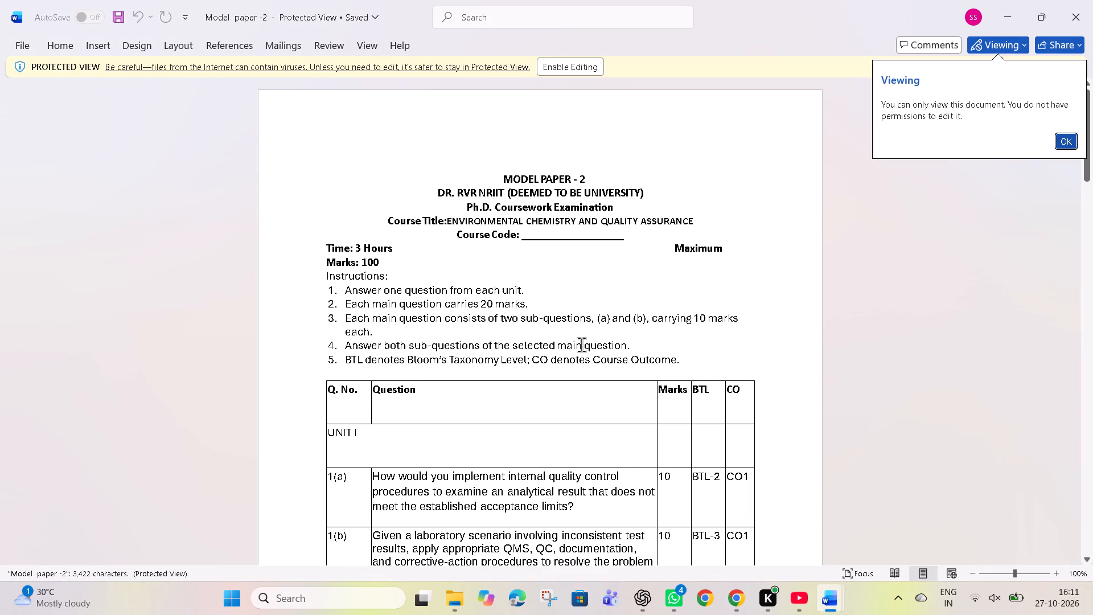
pyautogui.scroll(-5, 581, 345)
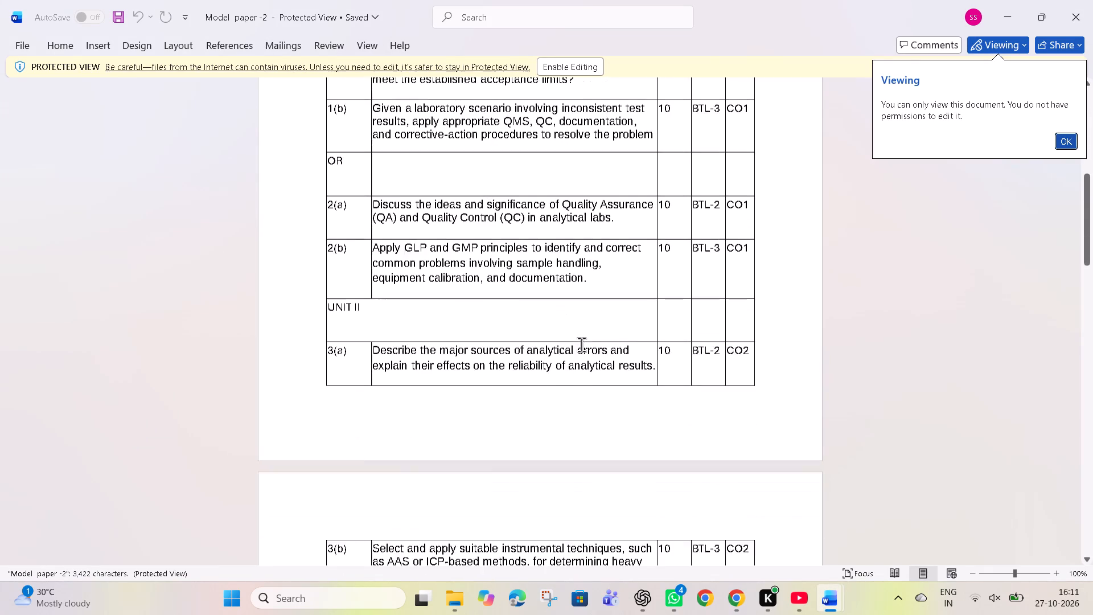
pyautogui.scroll(-6, 581, 345)
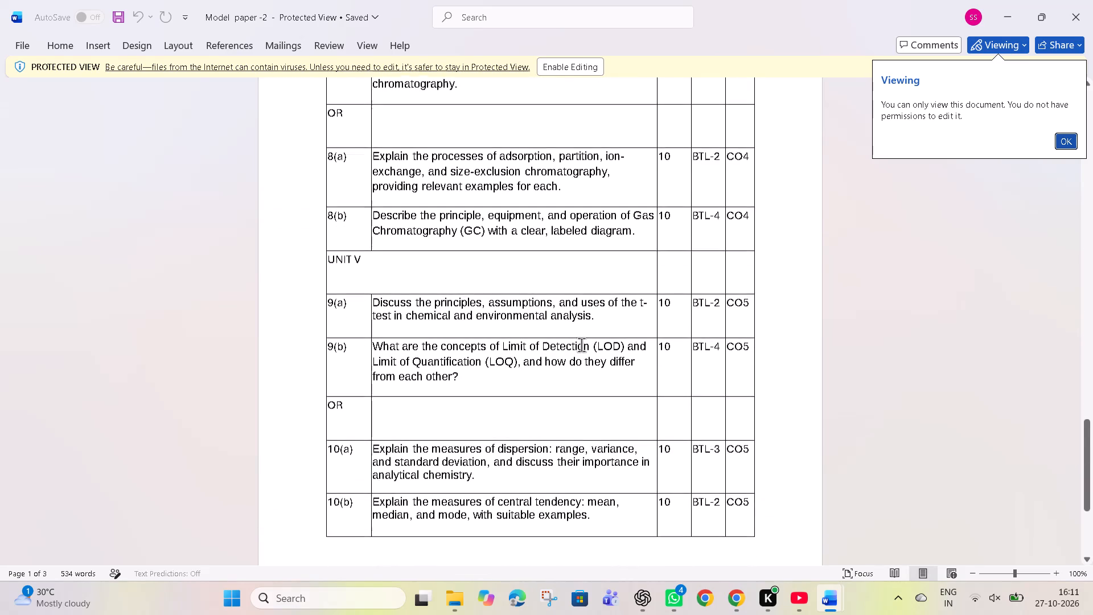
pyautogui.scroll(-3, 581, 345)
pyautogui.scroll(20, 581, 345)
pyautogui.scroll(3, 581, 345)
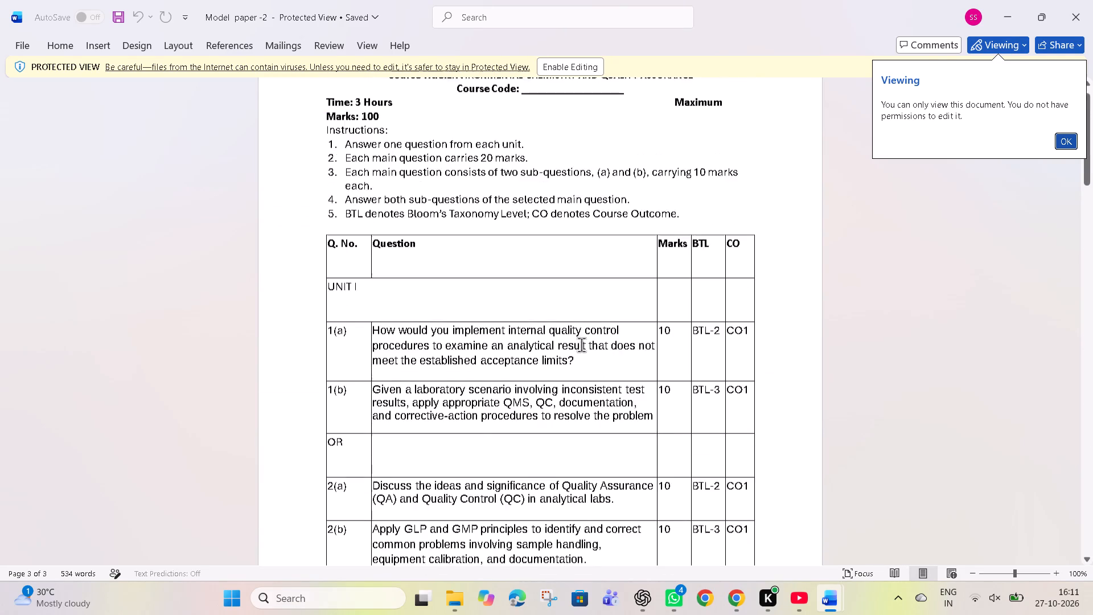
pyautogui.scroll(1, 581, 345)
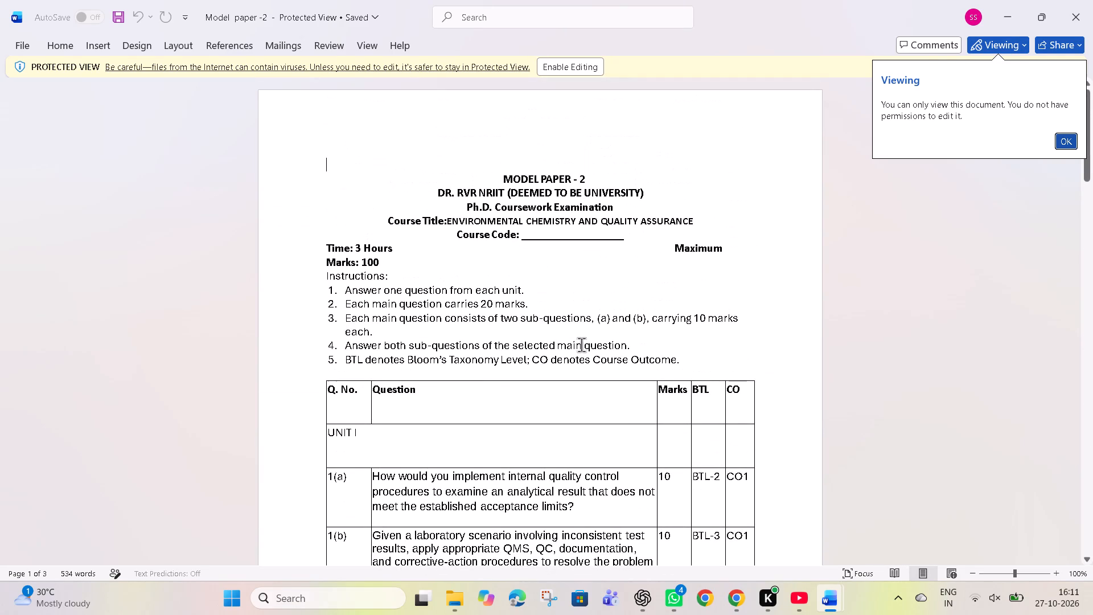
pyautogui.scroll(-13, 581, 345)
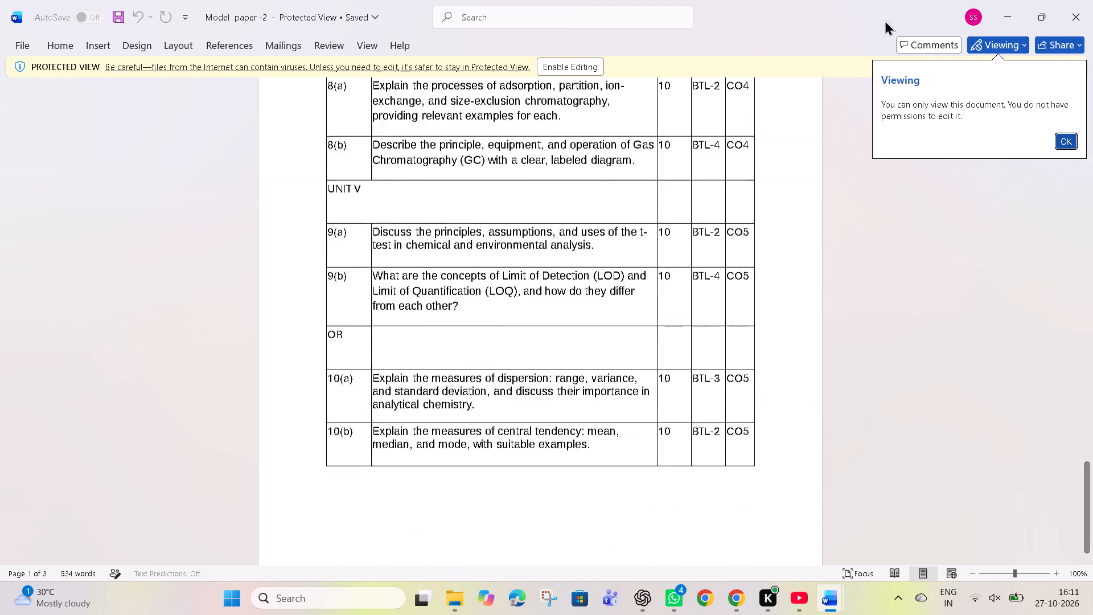
pyautogui.scroll(-11, 903, 264)
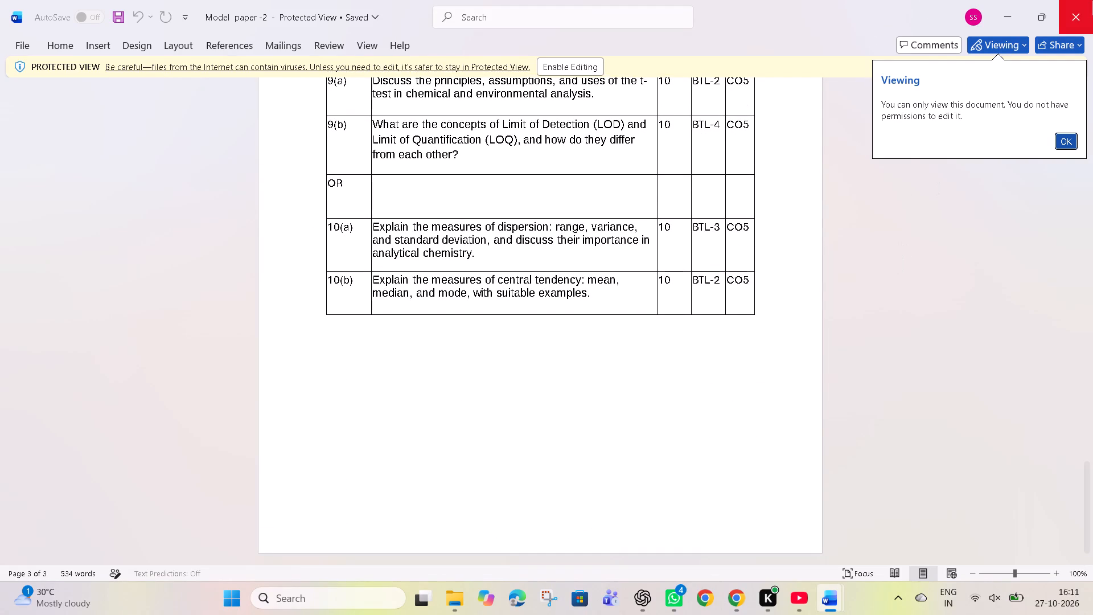
# Close the Model paper -2 and Environmental Chemistry and Quality Assurance syllabus documents in Word.
pyautogui.click(1092, 0)
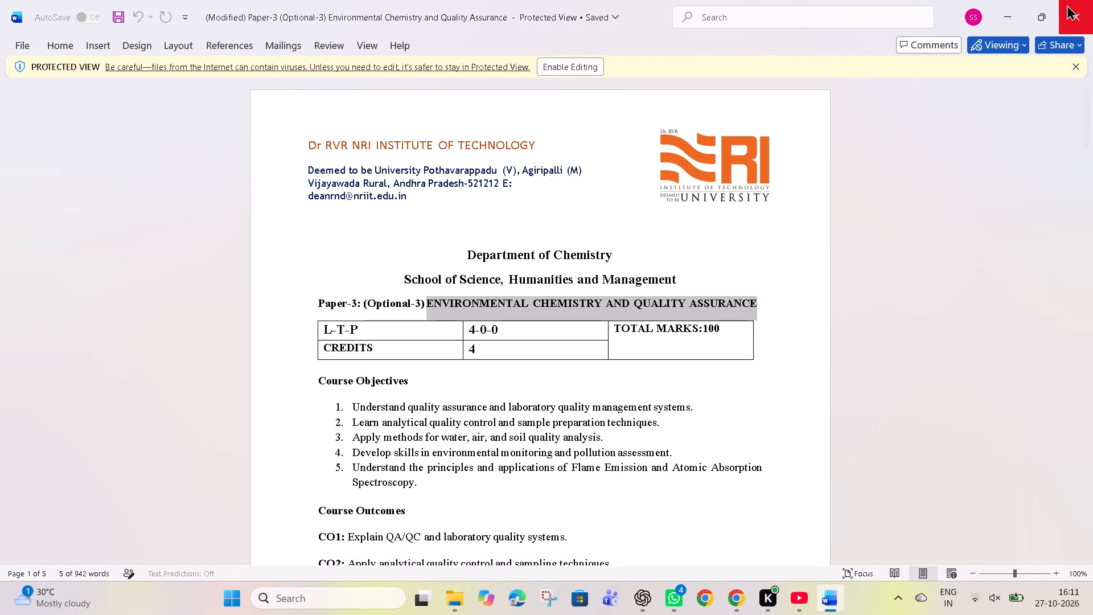
pyautogui.click(1067, 5)
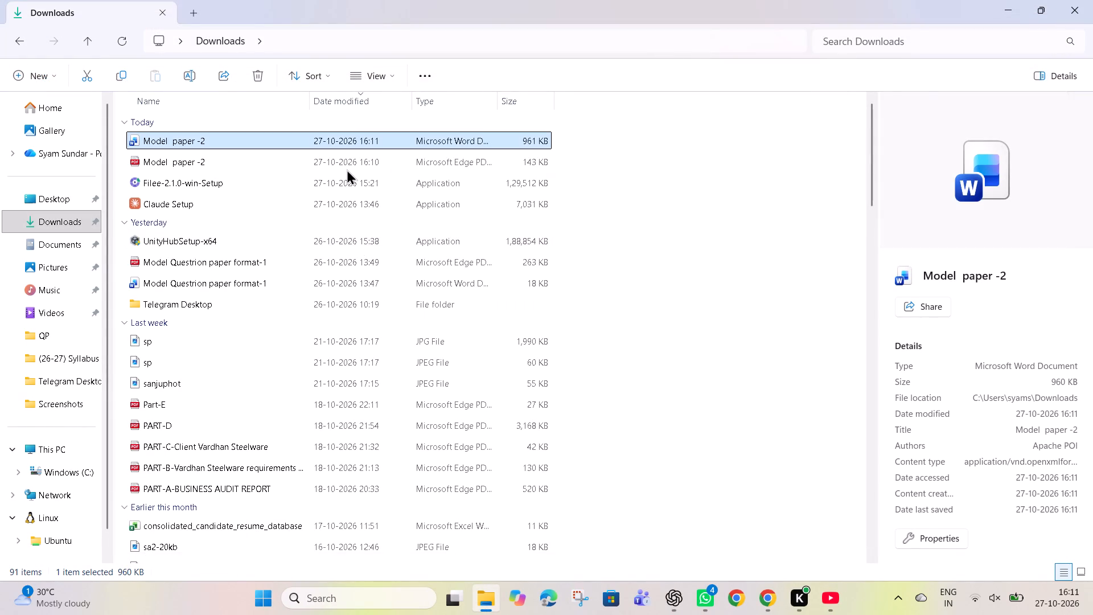
# Open the downloaded Model paper -2 PDF in Edge, examine its heading and instructions, and close it.
pyautogui.tripleClick(343, 165)
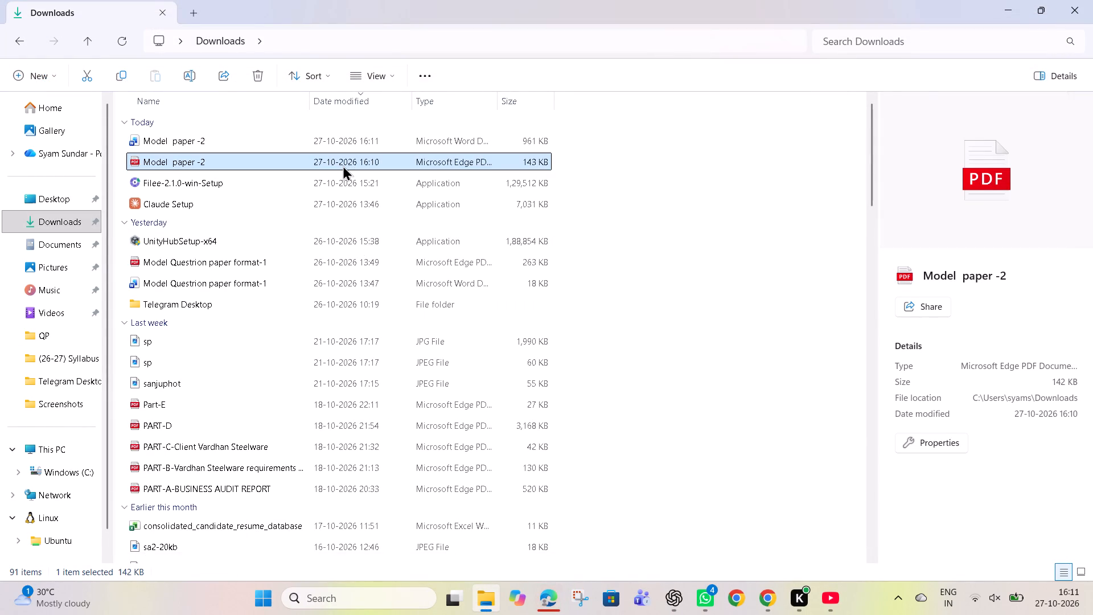
pyautogui.click(533, 593)
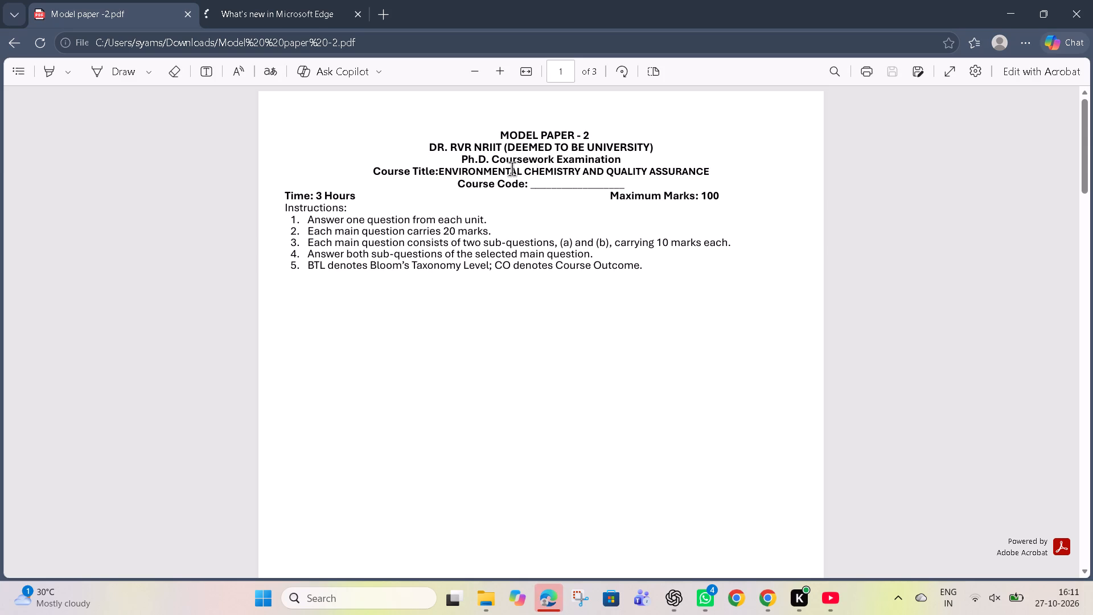
pyautogui.scroll(4, 489, 191)
pyautogui.scroll(-4, 489, 191)
pyautogui.scroll(10, 489, 191)
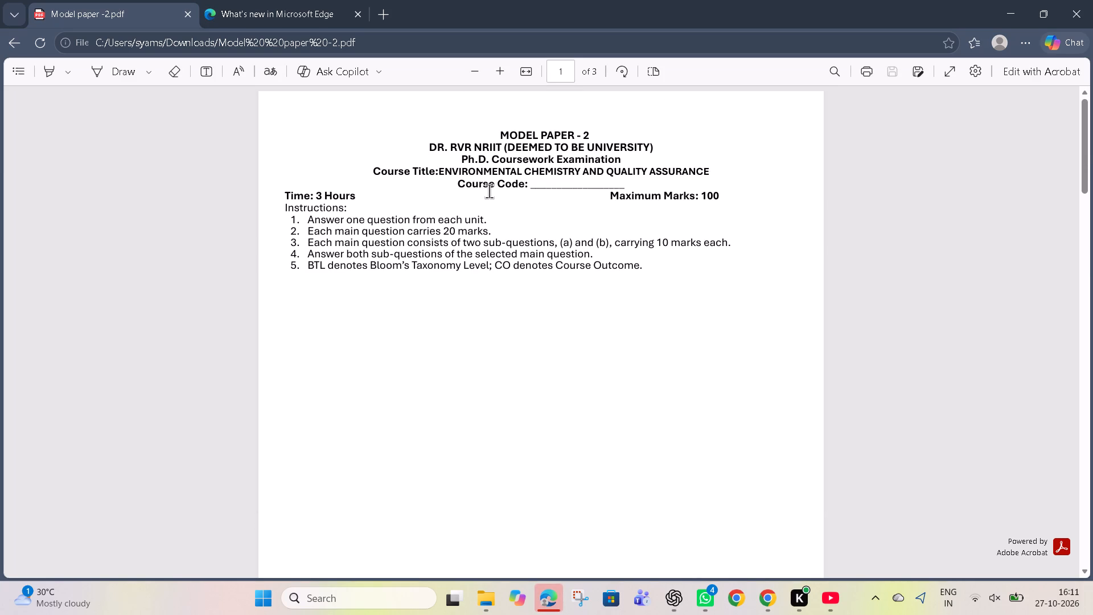
pyautogui.scroll(-14, 489, 191)
pyautogui.scroll(13, 489, 191)
pyautogui.scroll(11, 489, 191)
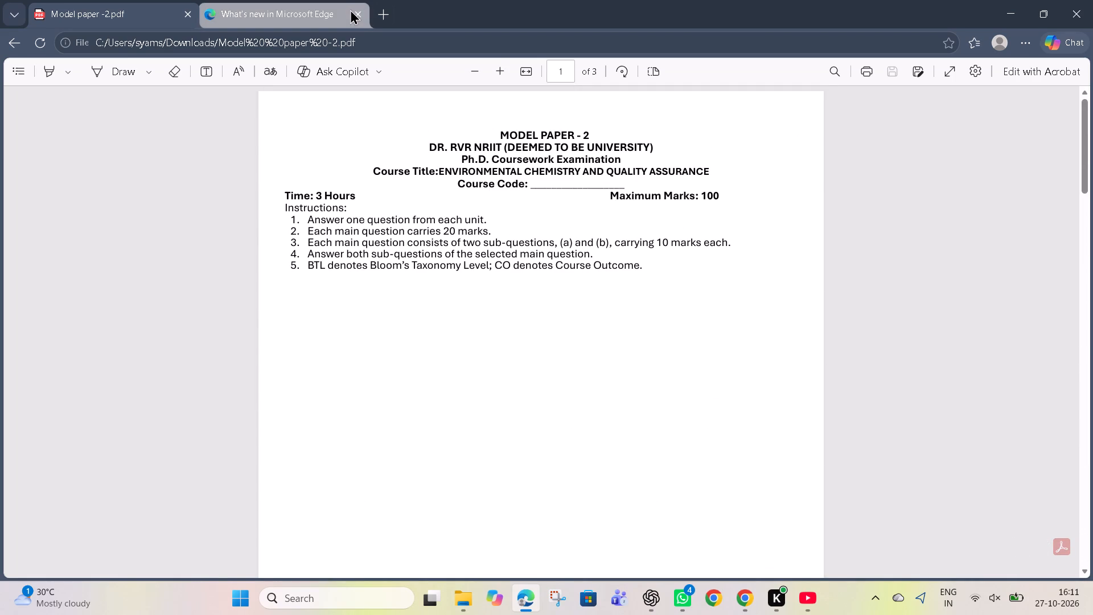
pyautogui.click(356, 15)
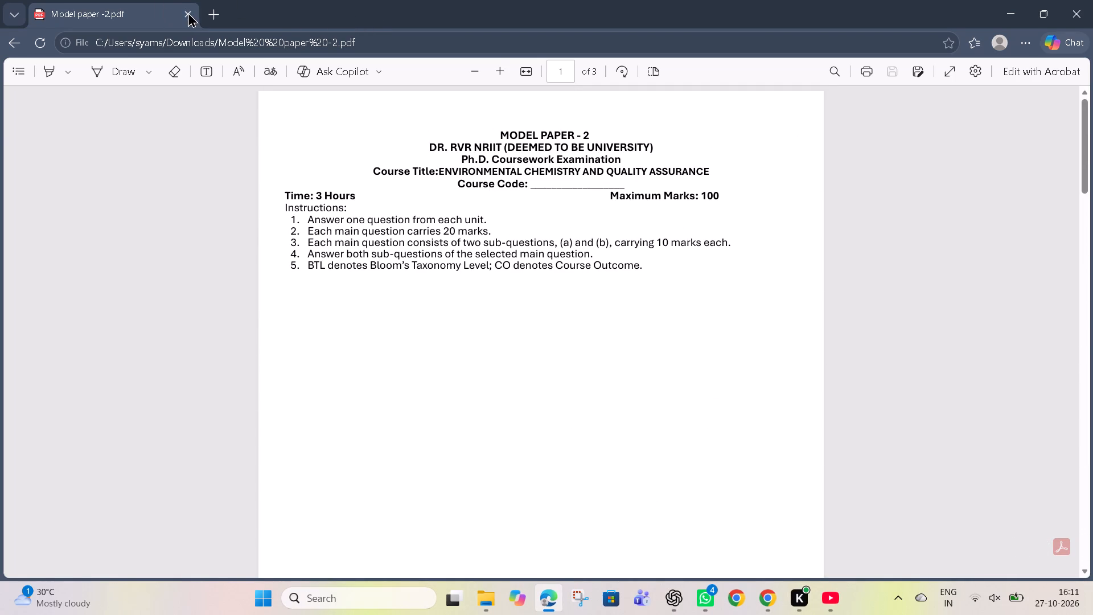
pyautogui.click(188, 12)
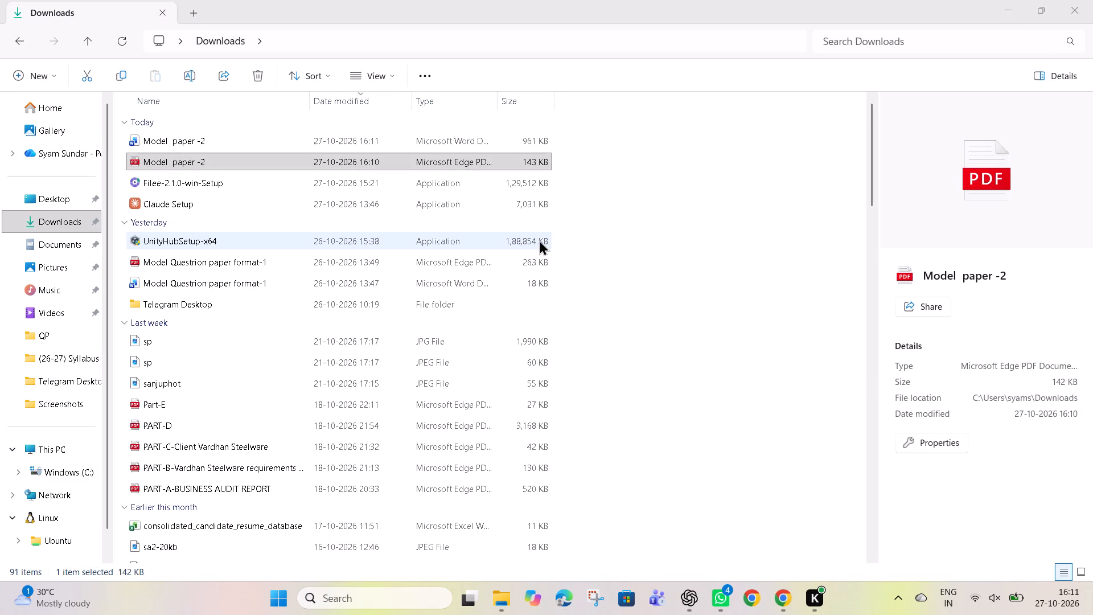
# Reopen the Model paper -2 PDF, examine the page layout and question table through the last page, and close both copies.
pyautogui.tripleClick(297, 159)
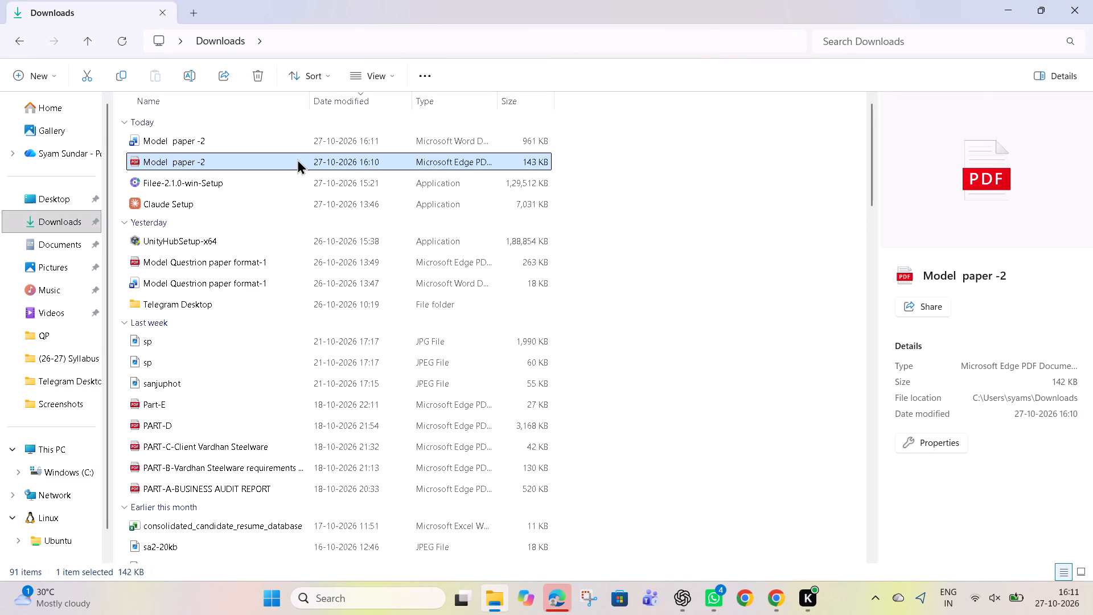
pyautogui.doubleClick(297, 159)
pyautogui.scroll(-2, 510, 360)
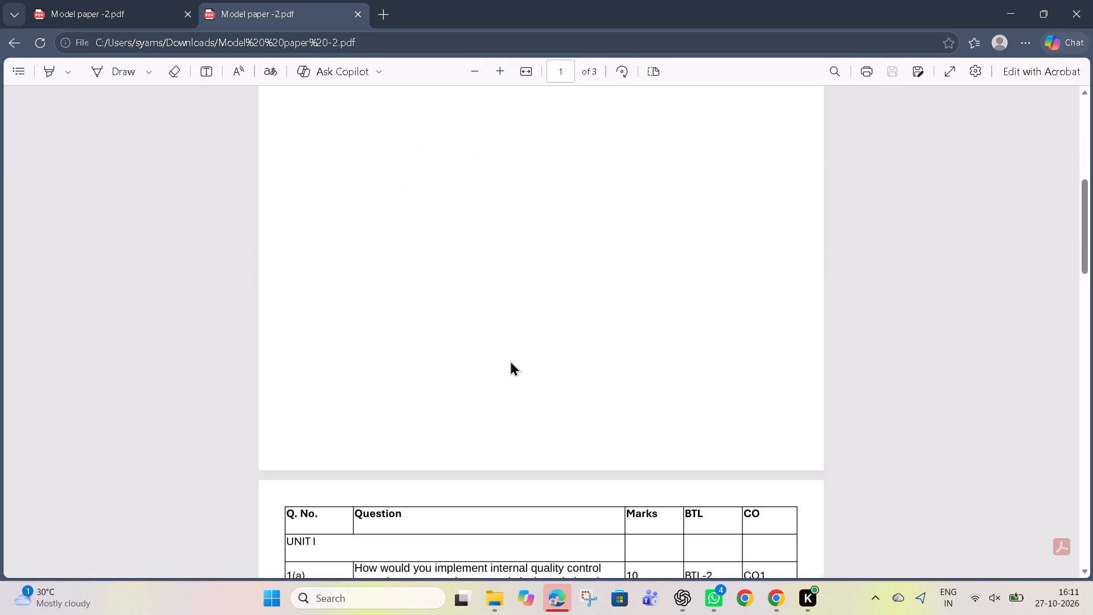
pyautogui.scroll(-11, 510, 360)
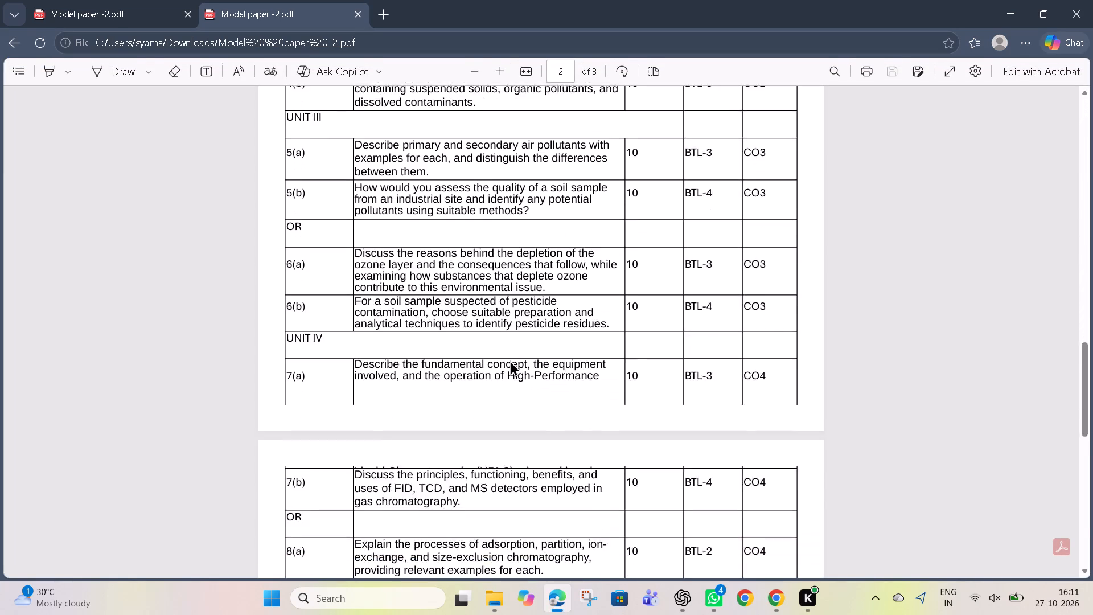
pyautogui.scroll(-5, 510, 360)
pyautogui.scroll(19, 510, 360)
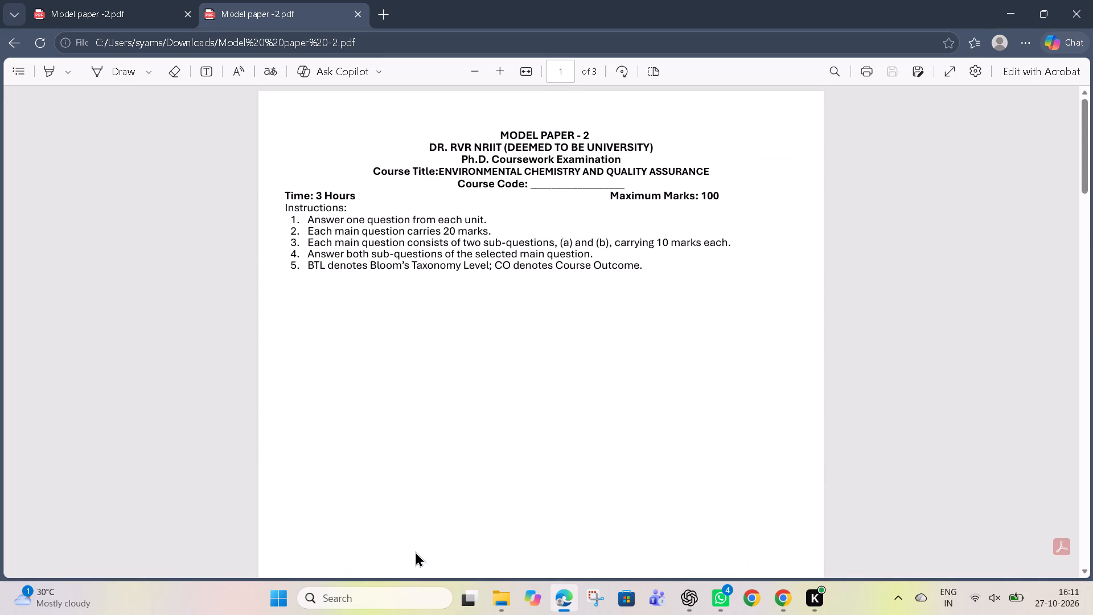
pyautogui.scroll(-5, 415, 551)
pyautogui.scroll(8, 415, 551)
pyautogui.click(357, 18)
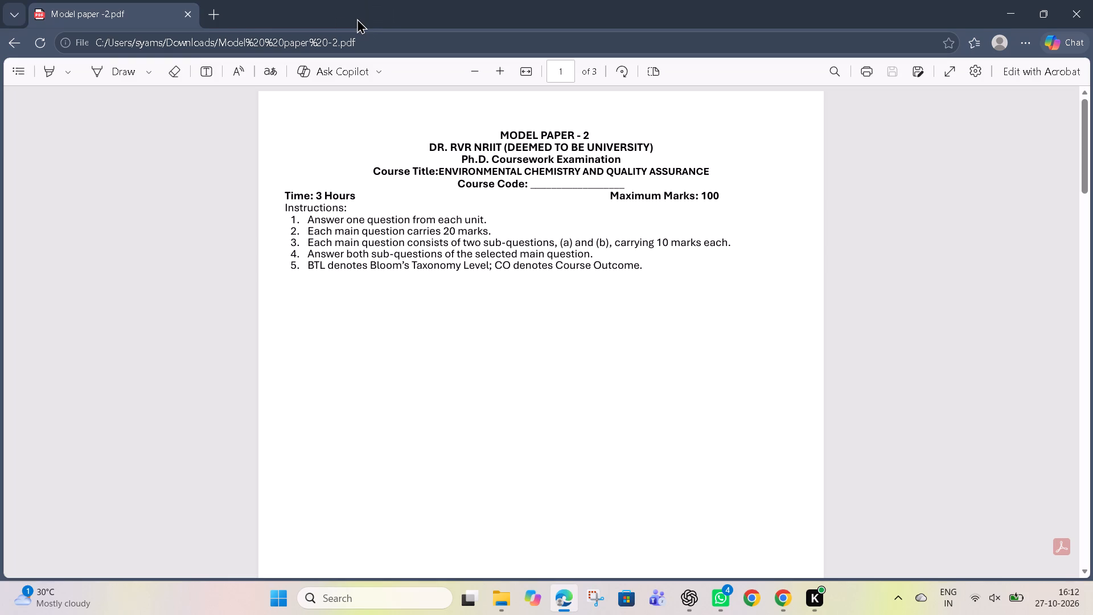
pyautogui.click(191, 19)
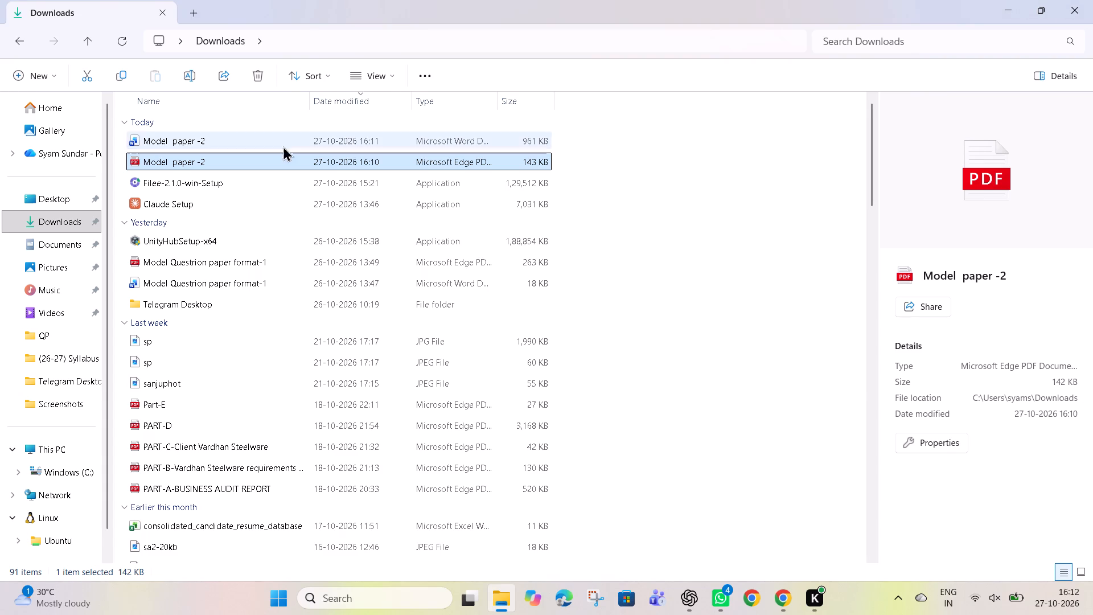
# Delete the Model paper -2 PDF from the Downloads folder and close the folder window.
pyautogui.click(269, 165)
pyautogui.press('Delete')
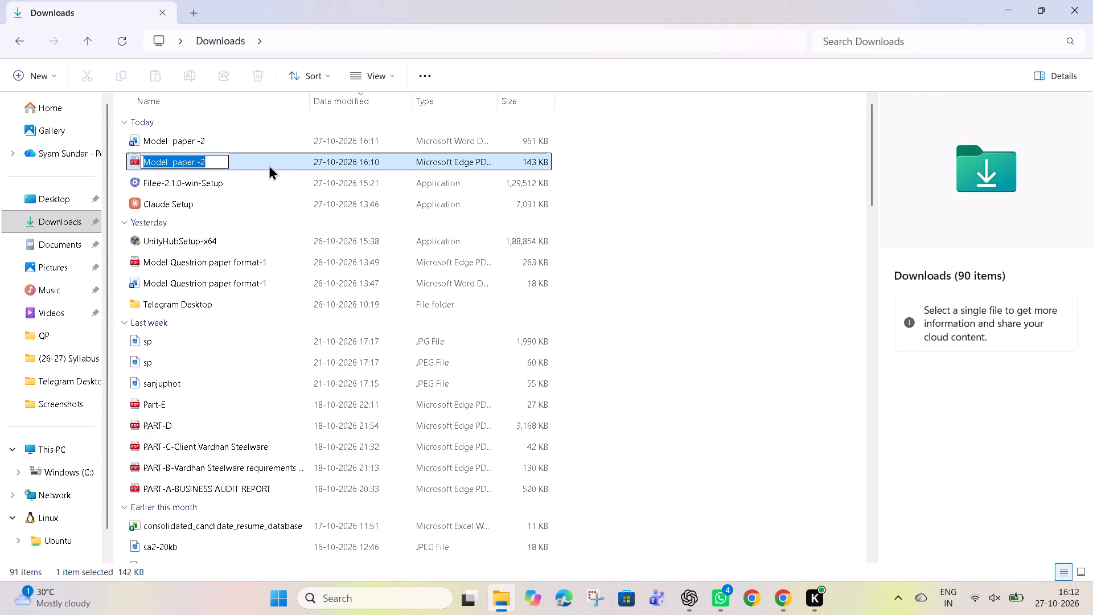
pyautogui.click(622, 198)
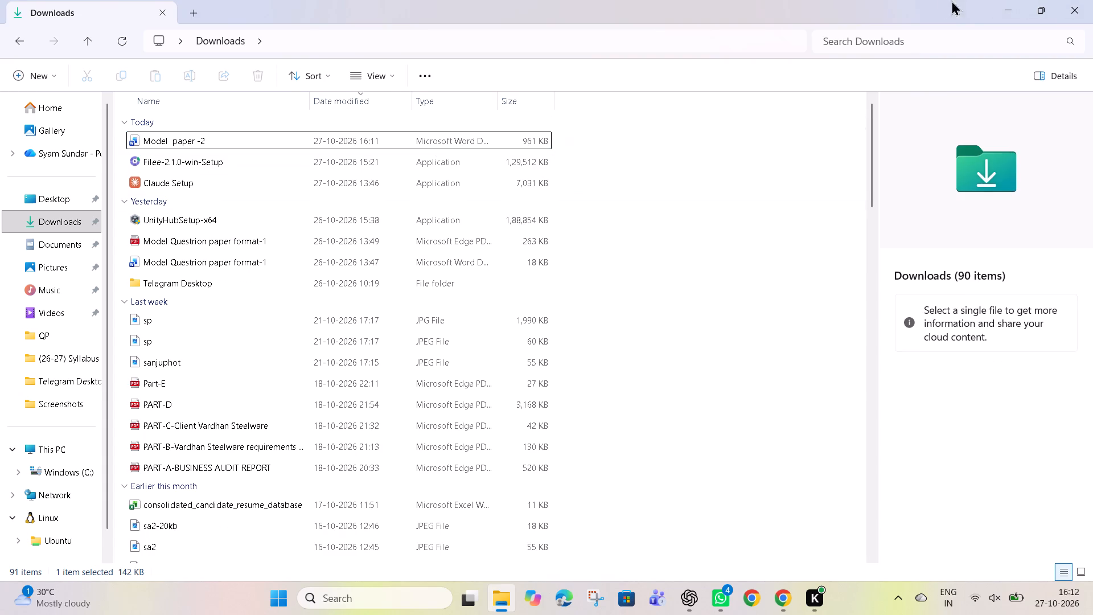
pyautogui.click(1076, 5)
# Open the download options for the Model paper -3 document in Canva.
pyautogui.click(407, 0)
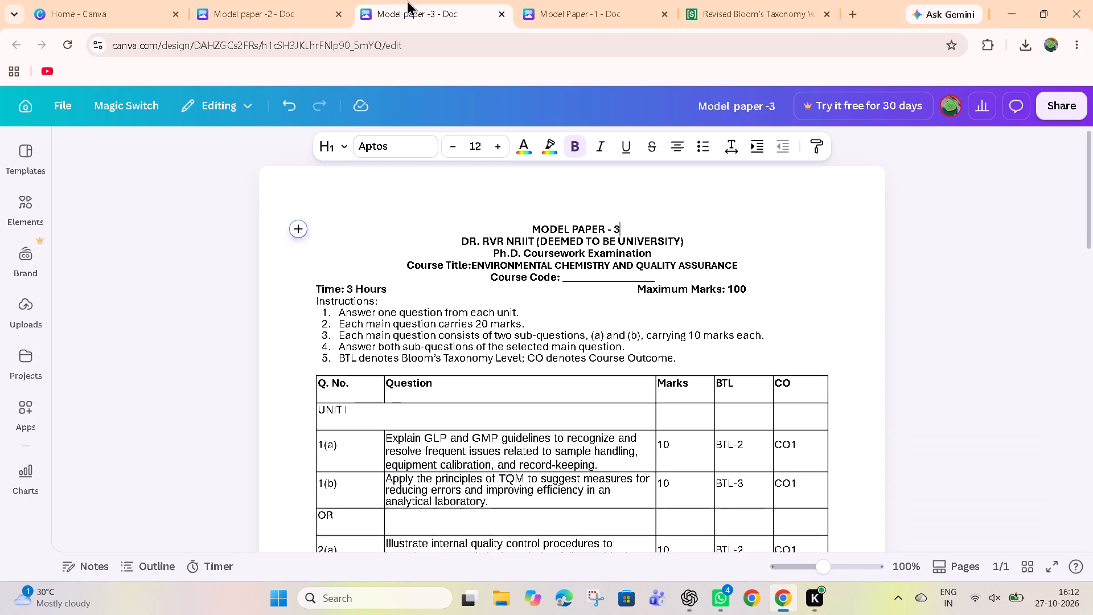
pyautogui.click(1047, 102)
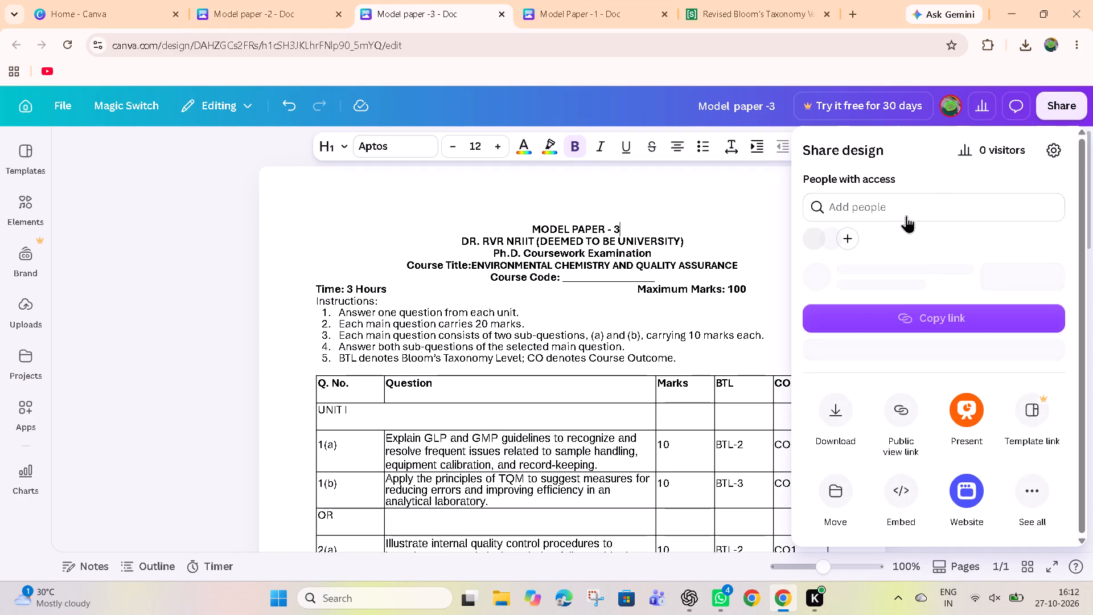
pyautogui.click(817, 414)
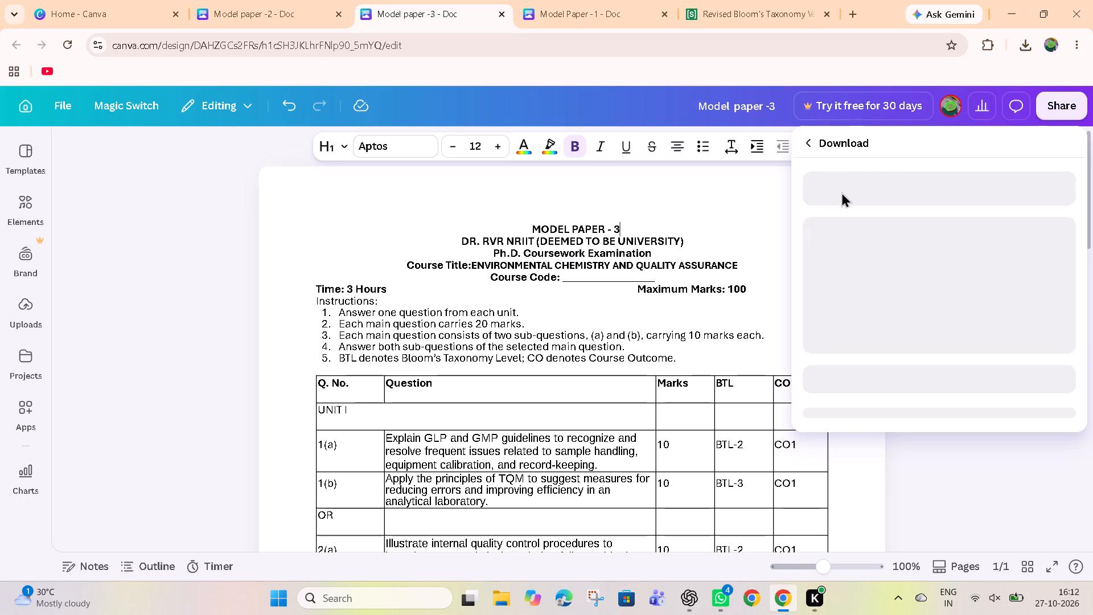
pyautogui.click(804, 140)
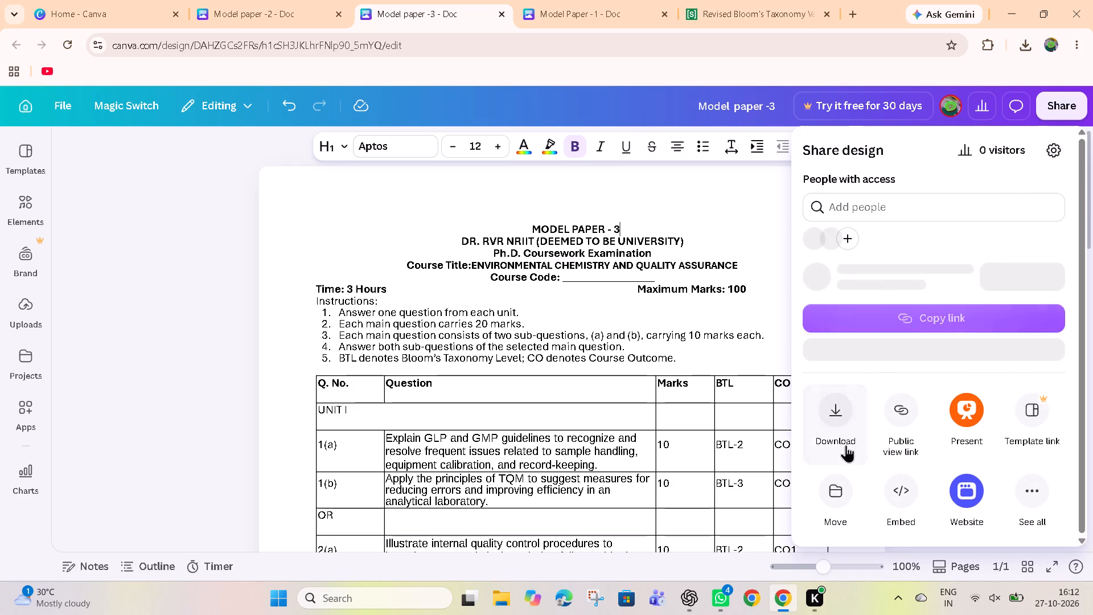
pyautogui.click(834, 399)
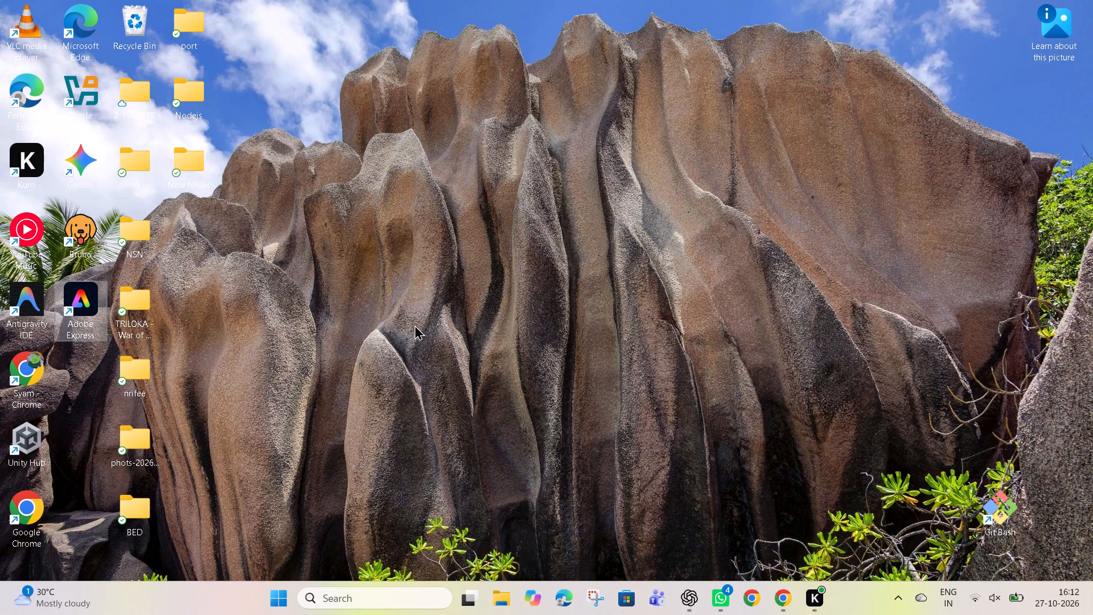
# Move the Git Bash shortcut on the desktop to the free spot below Adobe Express.
pyautogui.moveTo(992, 505); pyautogui.dragTo(552, 412)
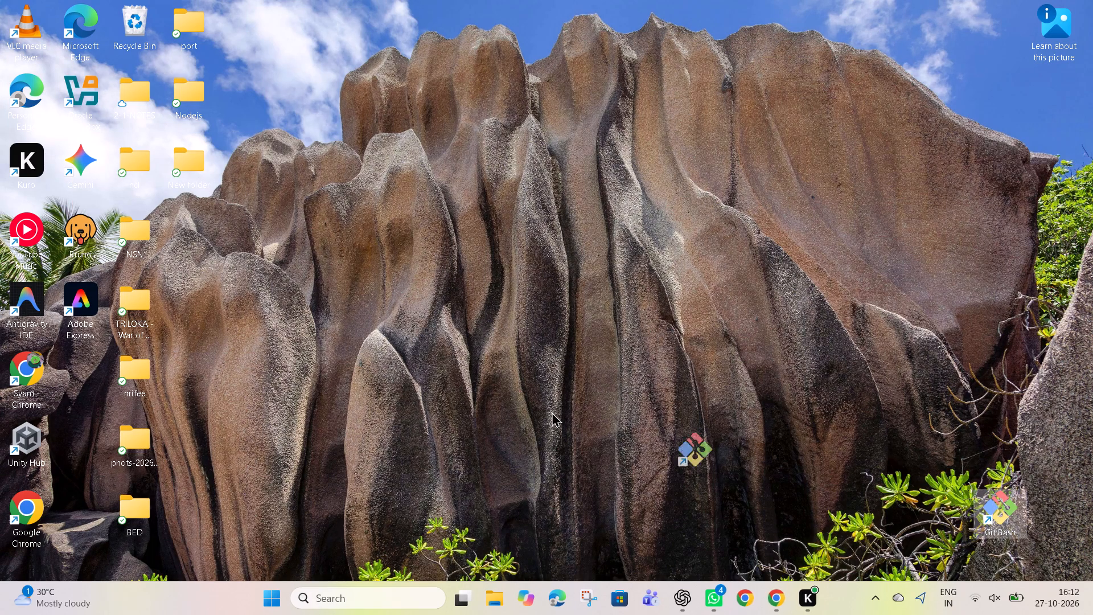
pyautogui.moveTo(552, 412); pyautogui.dragTo(372, 396)
pyautogui.moveTo(413, 383); pyautogui.dragTo(102, 398)
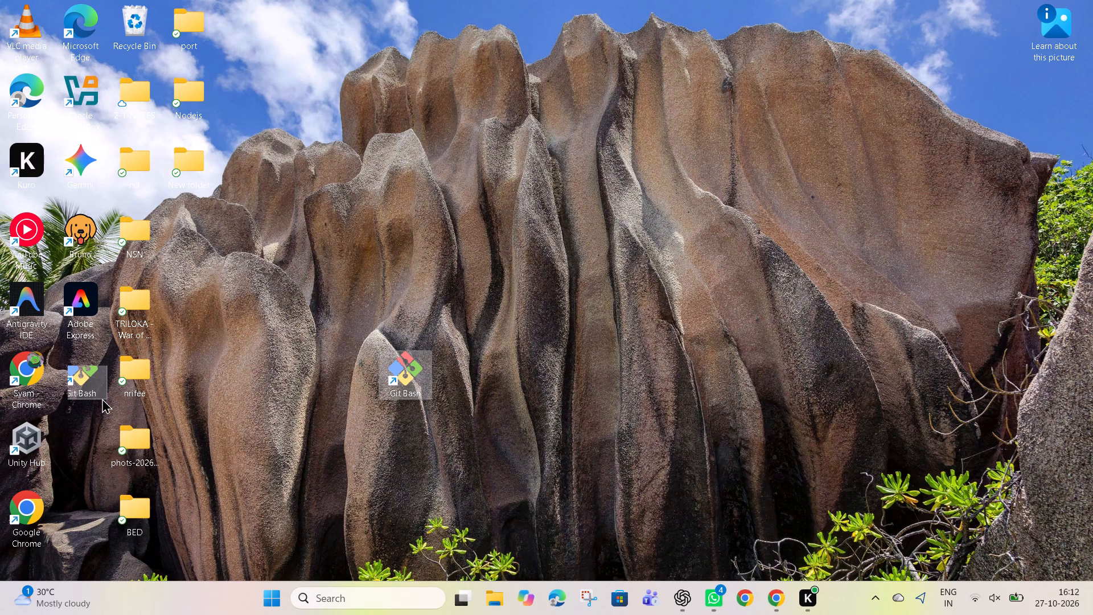
# Return to Canva in Chrome and download Model paper -3 as a DOCX file.
pyautogui.click(767, 604)
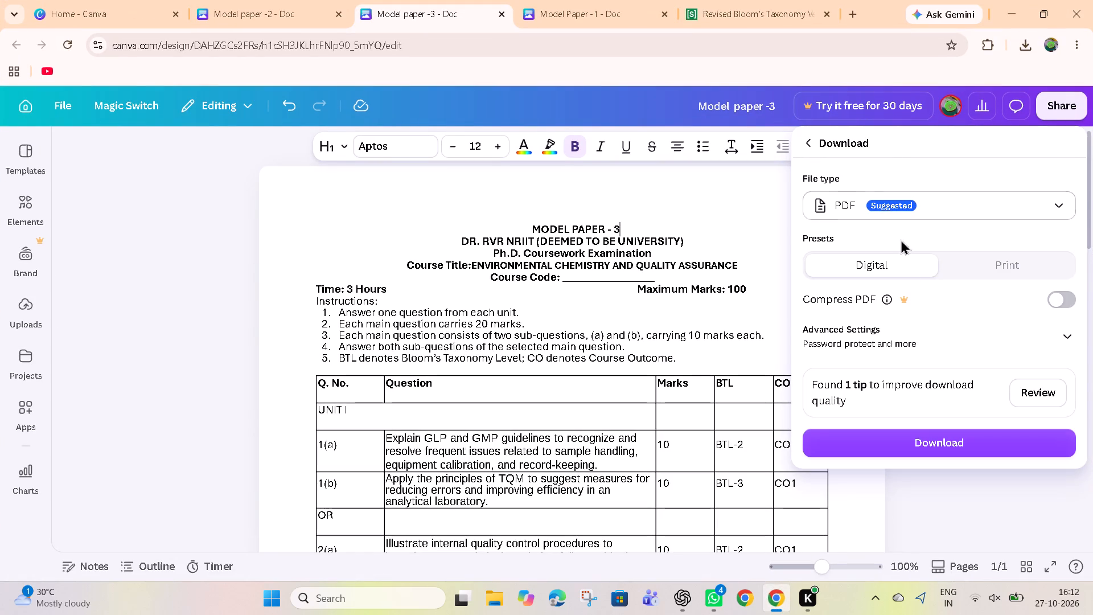
pyautogui.click(889, 206)
pyautogui.click(878, 278)
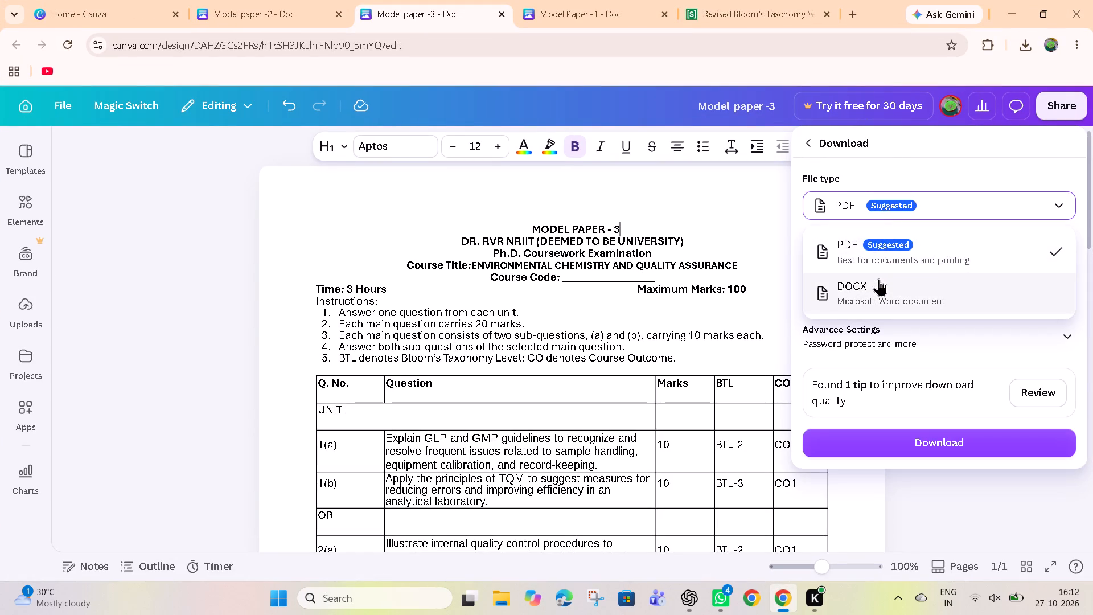
pyautogui.click(885, 388)
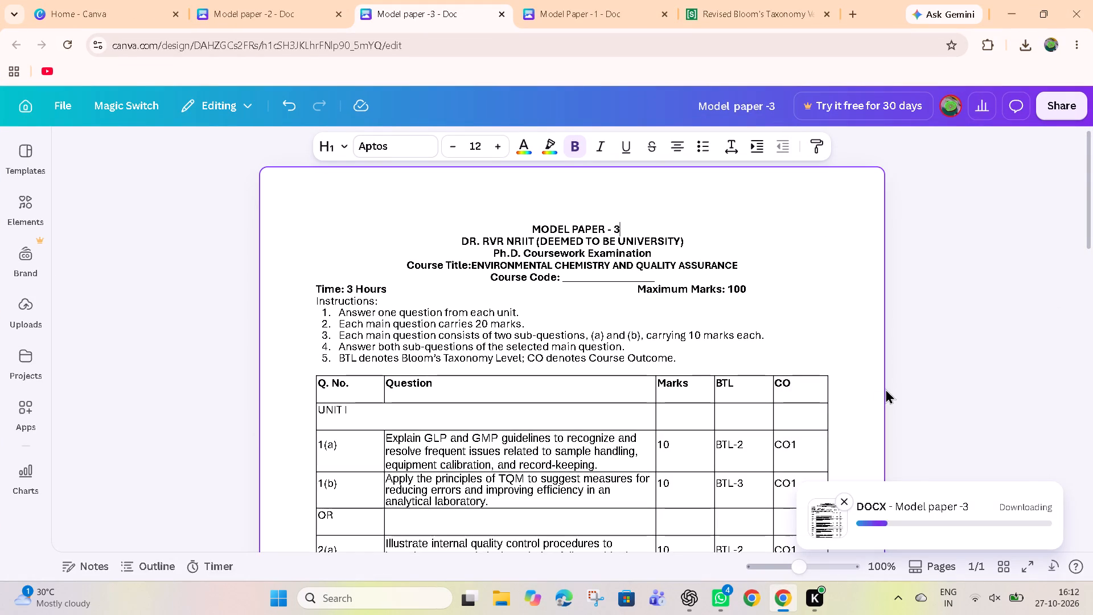
# Review the question table of the Model Paper -1 document down to the Unit V questions.
pyautogui.click(600, 16)
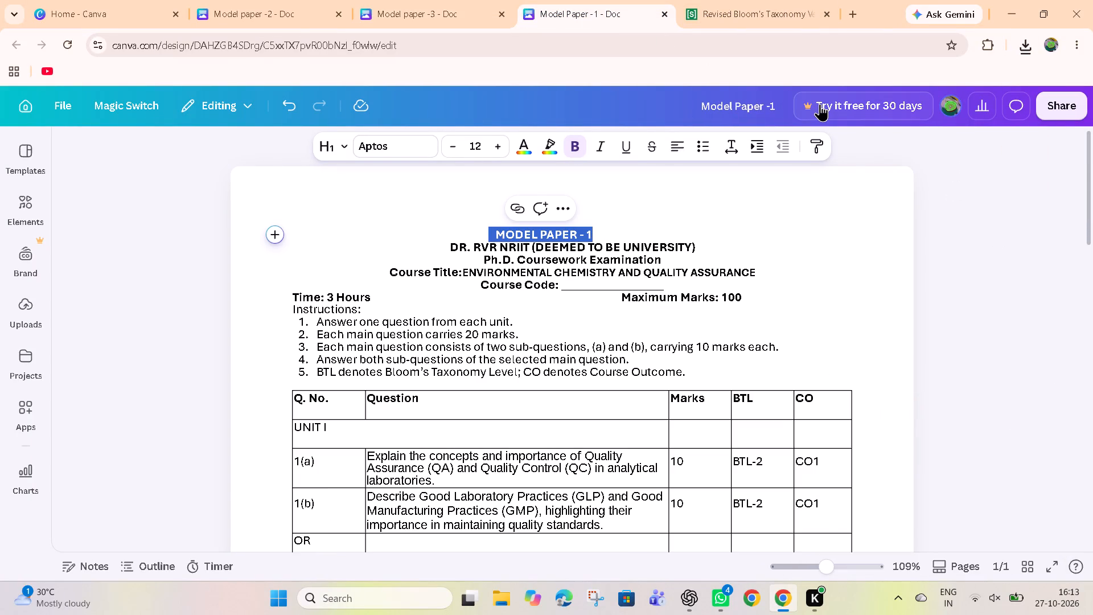
pyautogui.click(1000, 199)
pyautogui.scroll(-12, 860, 333)
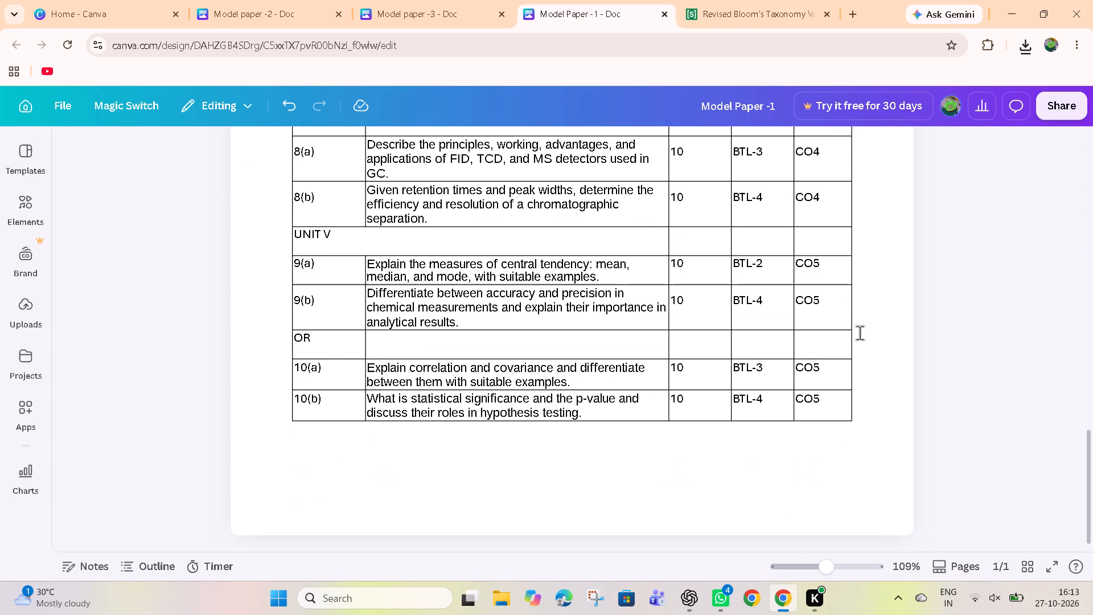
pyautogui.scroll(-3, 860, 333)
pyautogui.scroll(4, 860, 333)
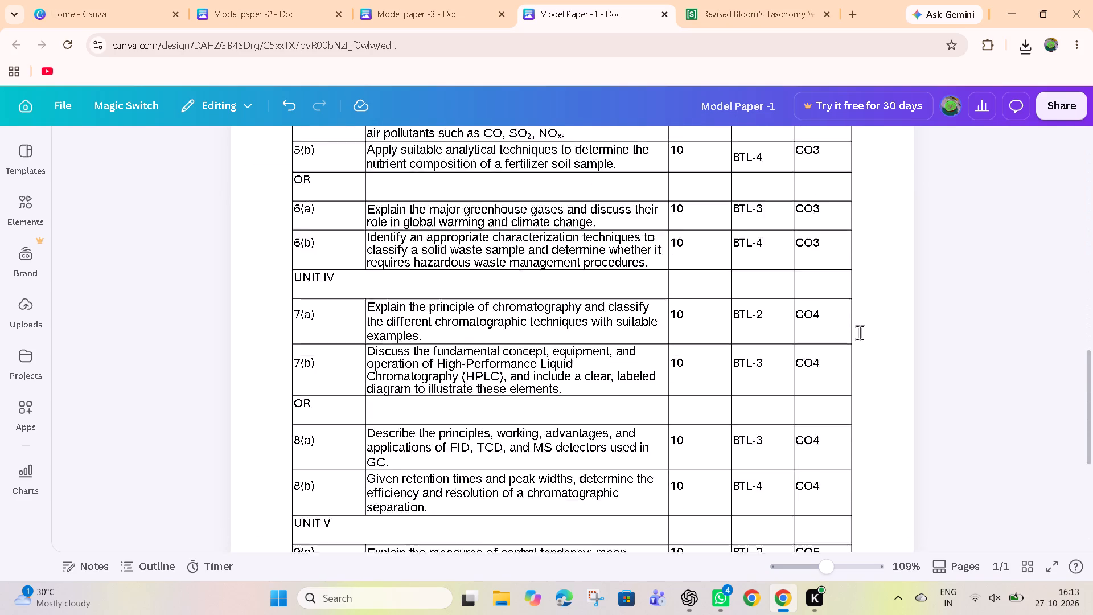
pyautogui.scroll(1, 860, 333)
# Download Model Paper -1 as a DOCX file.
pyautogui.click(1066, 118)
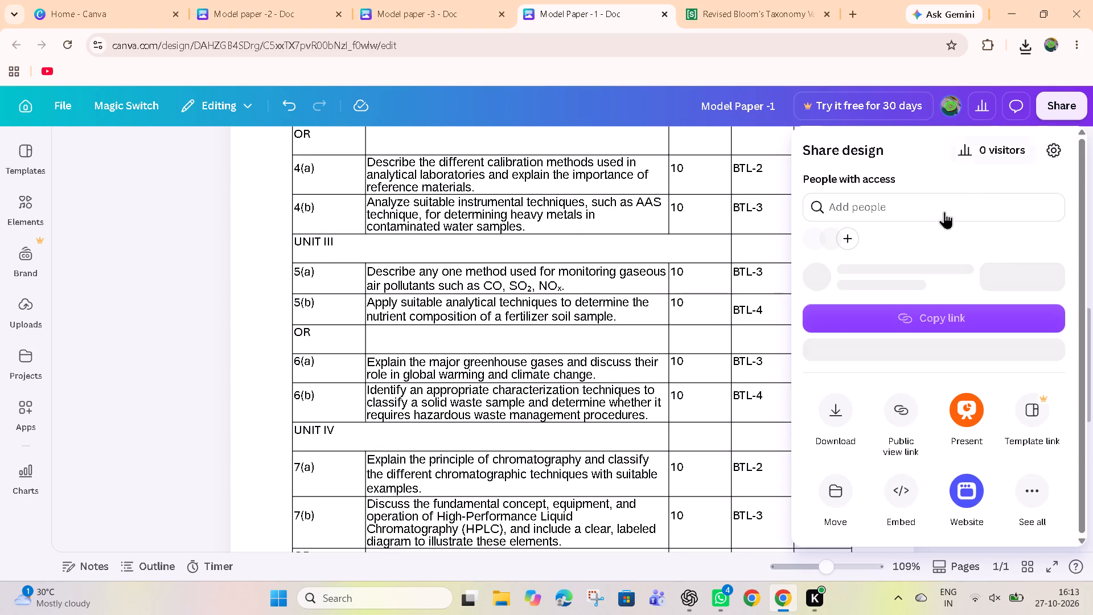
pyautogui.click(829, 437)
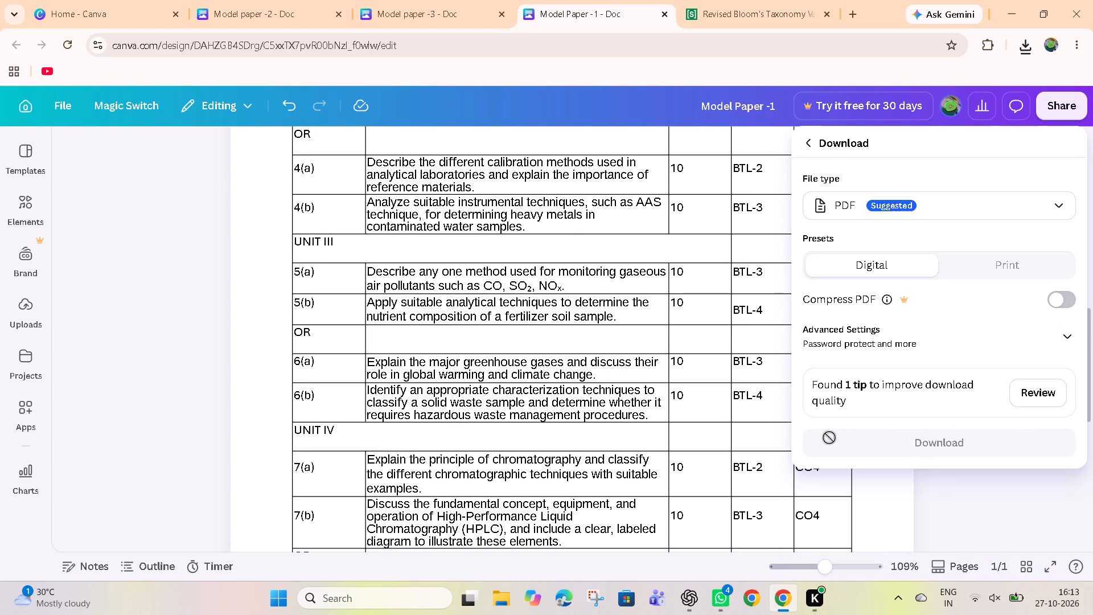
pyautogui.click(833, 211)
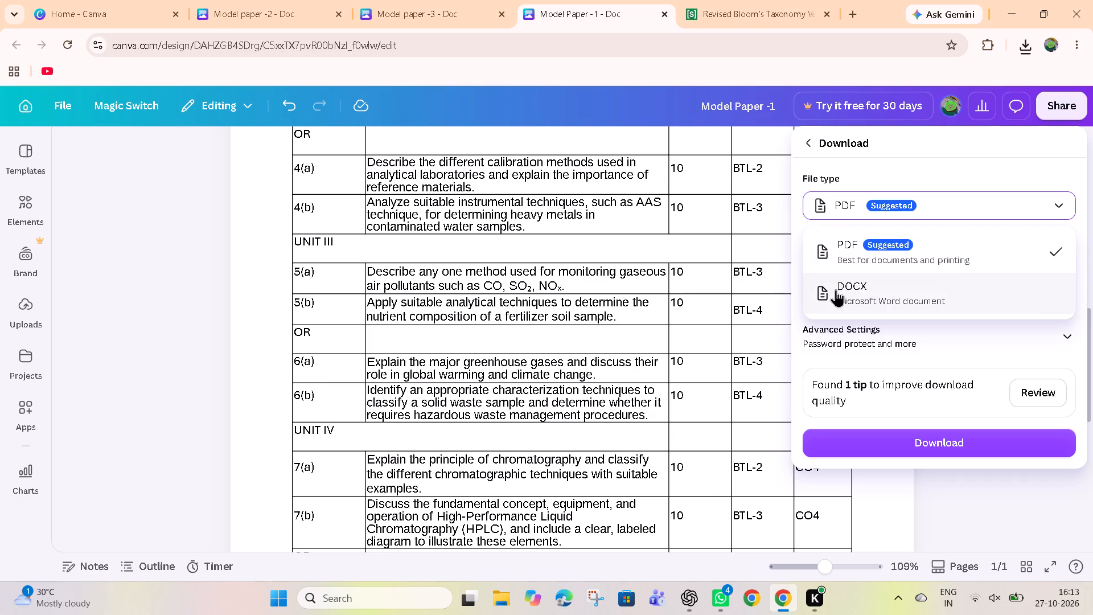
pyautogui.click(836, 290)
pyautogui.click(868, 390)
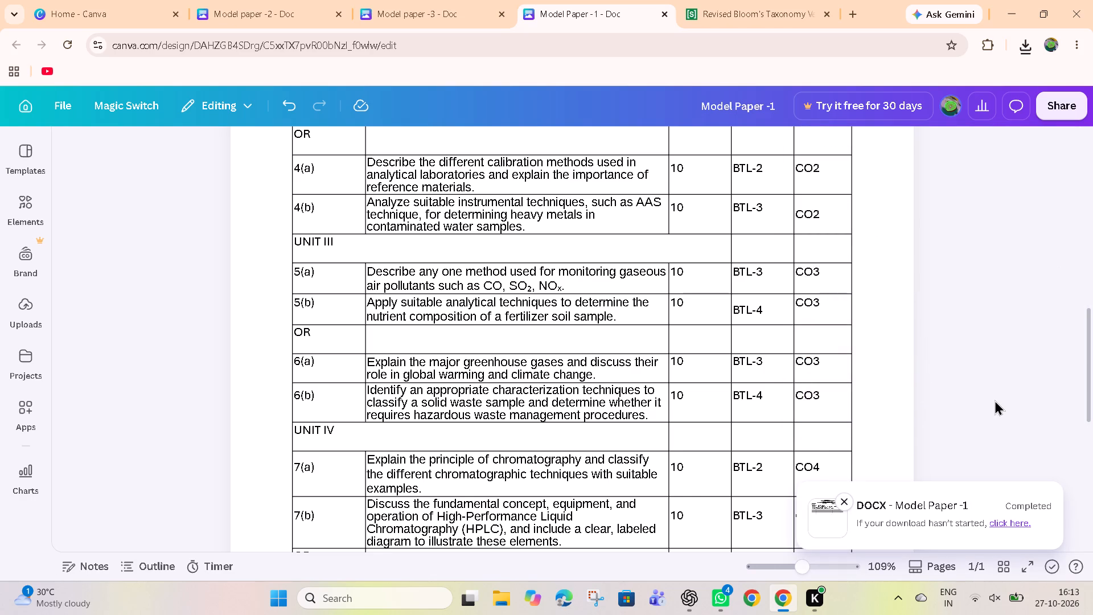
# Close the Revised Bloom's Taxonomy page.
pyautogui.click(828, 18)
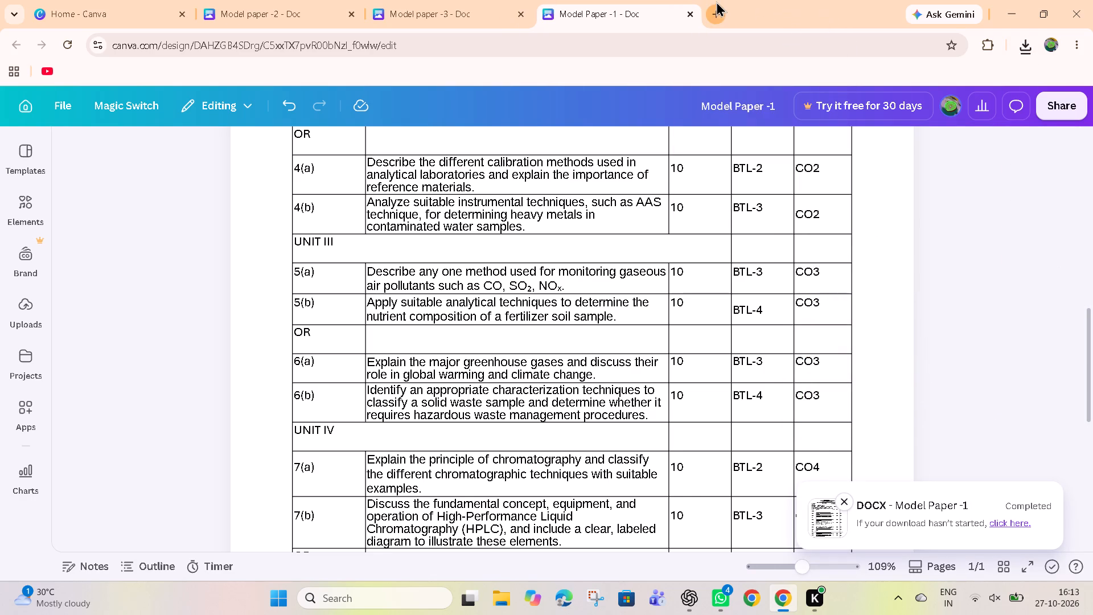
# Search Google for "DOC TO PDF" in a new tab and open the iLovePDF Word to PDF converter.
pyautogui.click(716, 2)
pyautogui.click(421, 294)
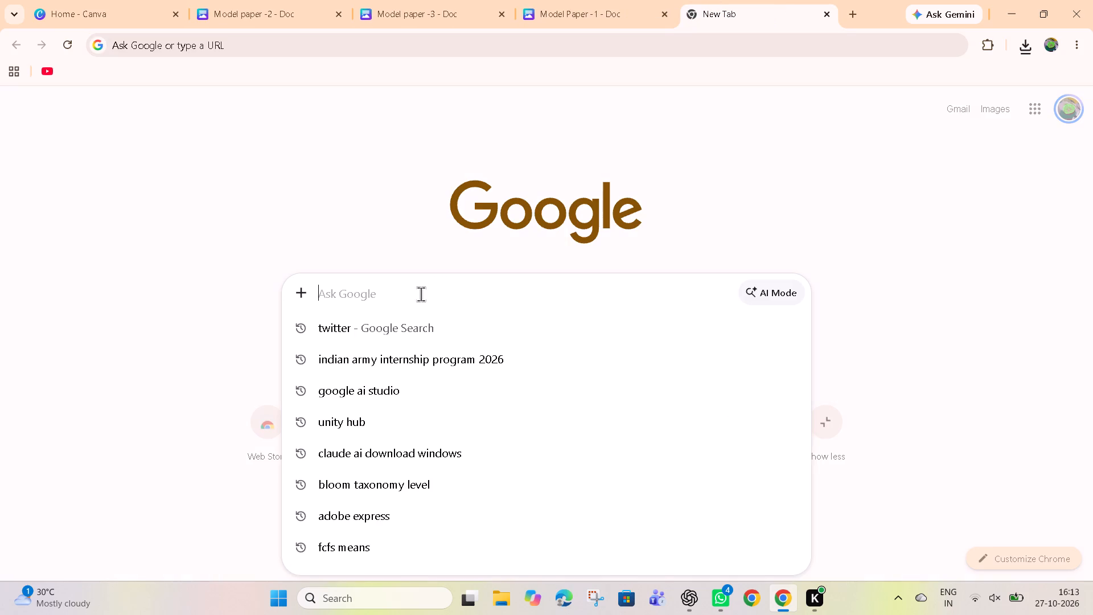
pyautogui.write('DOC TO PDF')
pyautogui.press('Return')
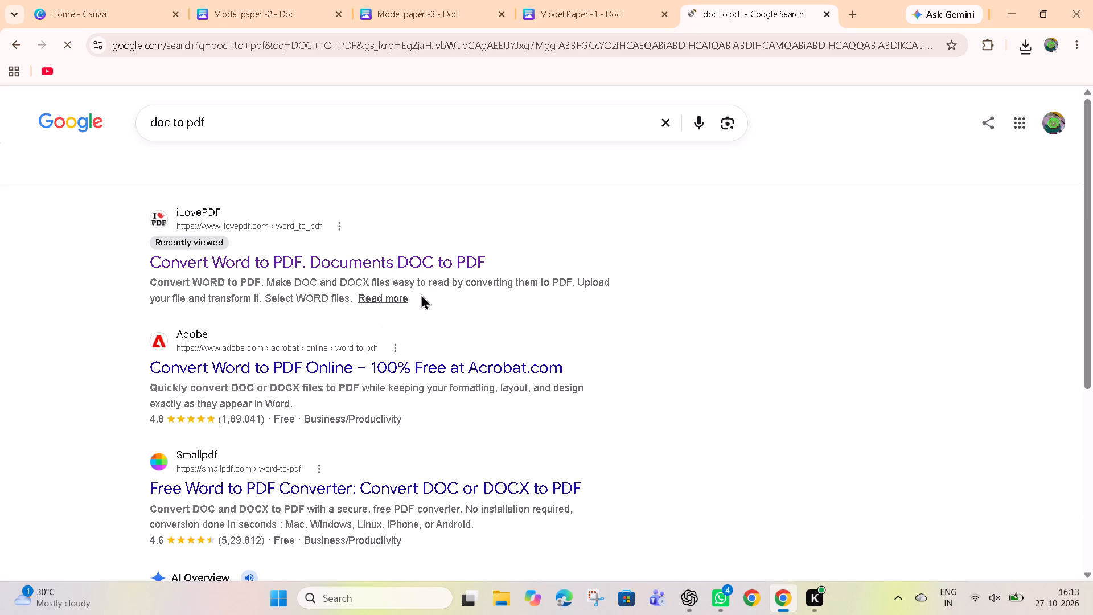
pyautogui.click(297, 251)
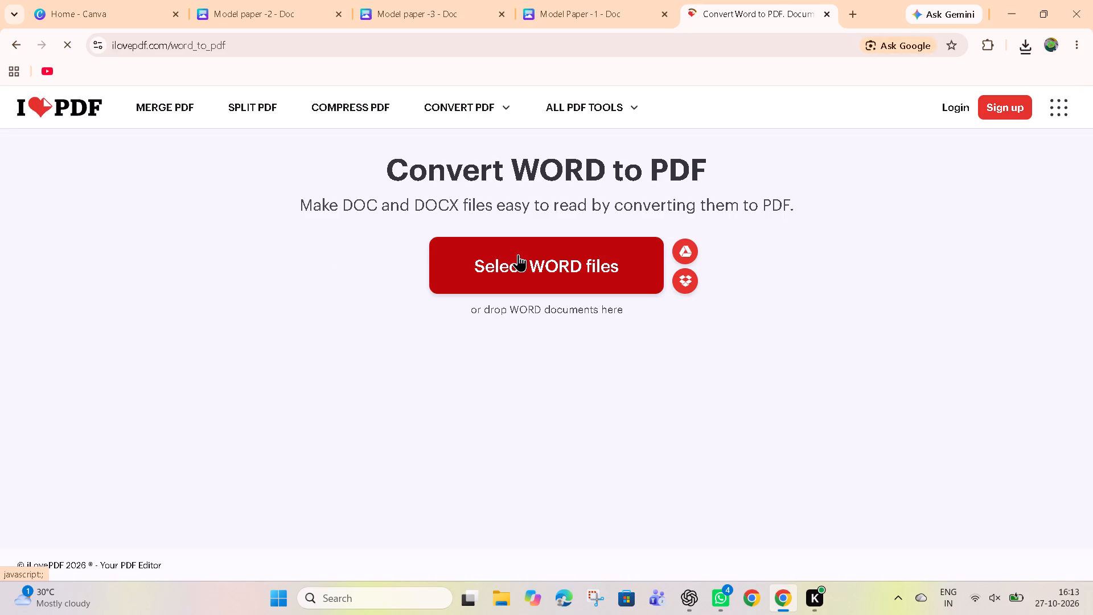
# Convert the downloaded Model Paper -1 Word file to PDF and download the result.
pyautogui.click(518, 254)
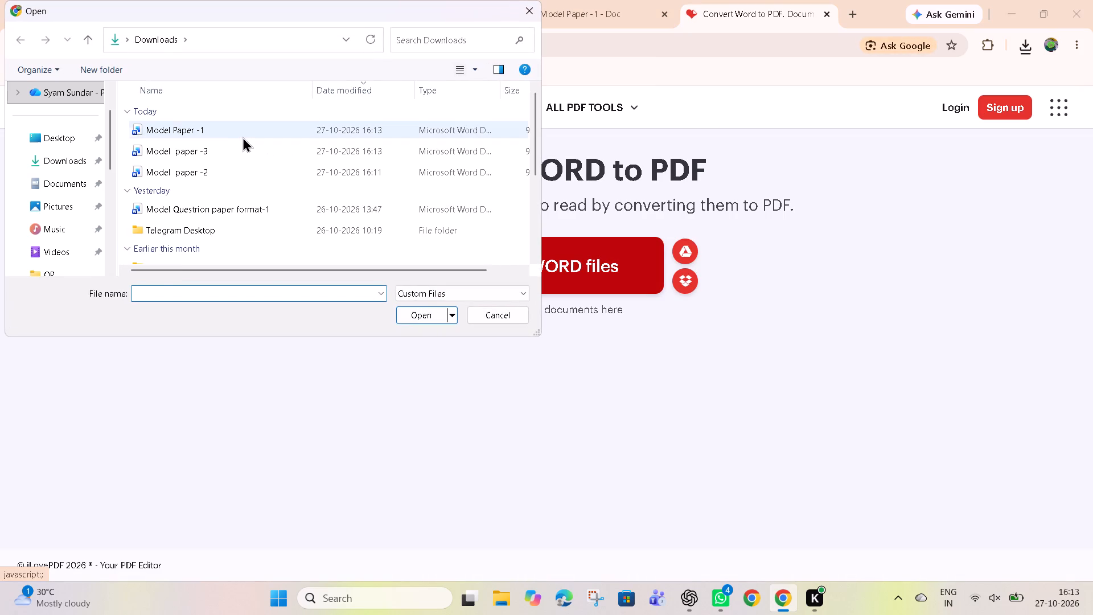
pyautogui.click(241, 137)
pyautogui.click(414, 321)
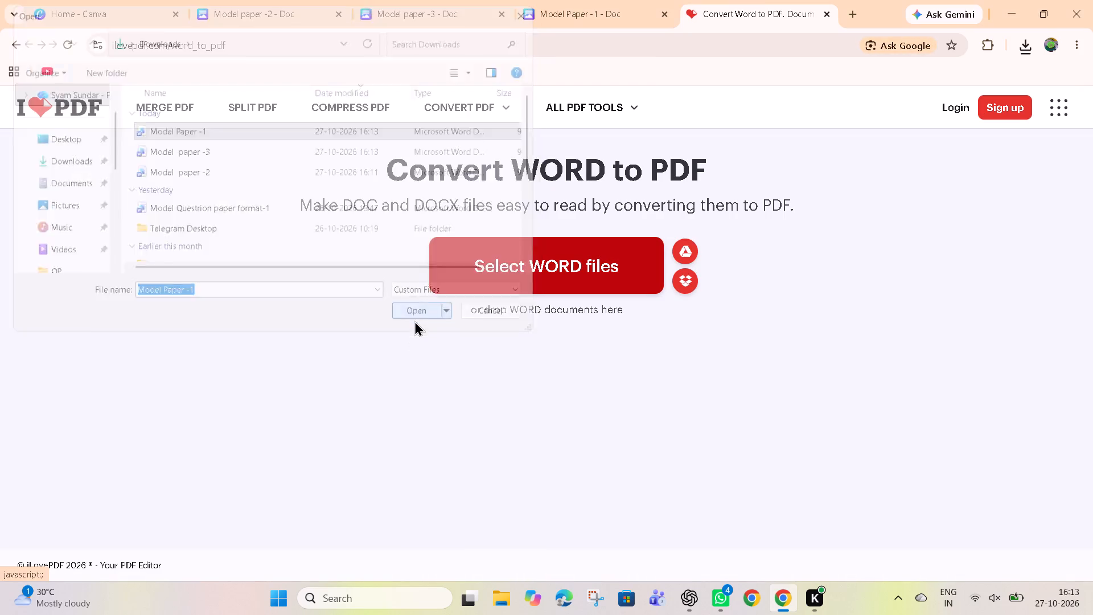
pyautogui.click(872, 531)
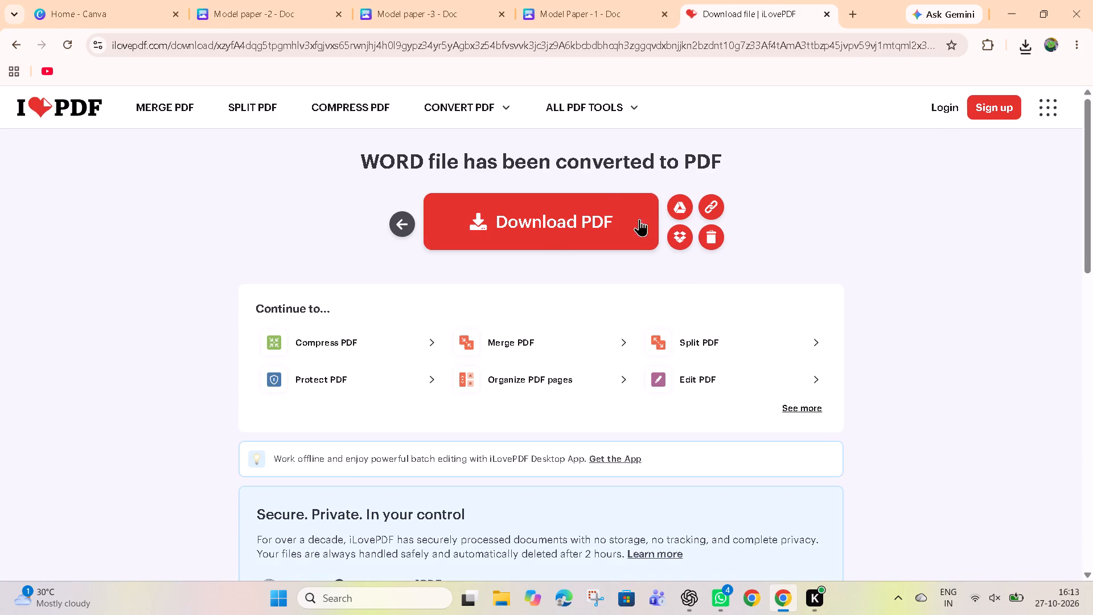
pyautogui.click(607, 220)
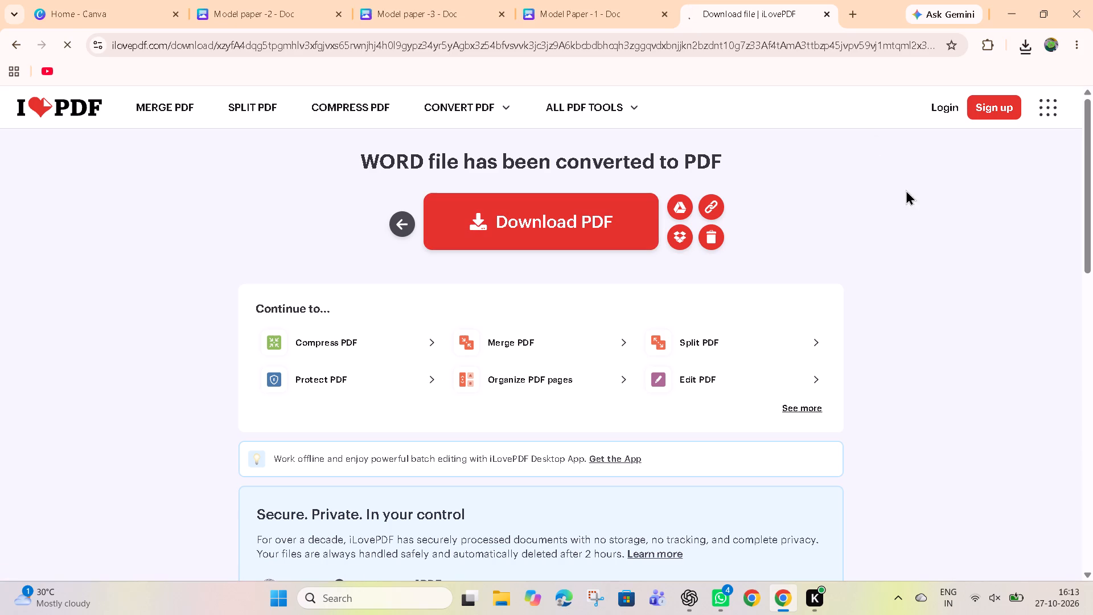
# Open the downloaded Model Paper -1 PDF, review its heading and question table across the pages, and close it.
pyautogui.click(1024, 37)
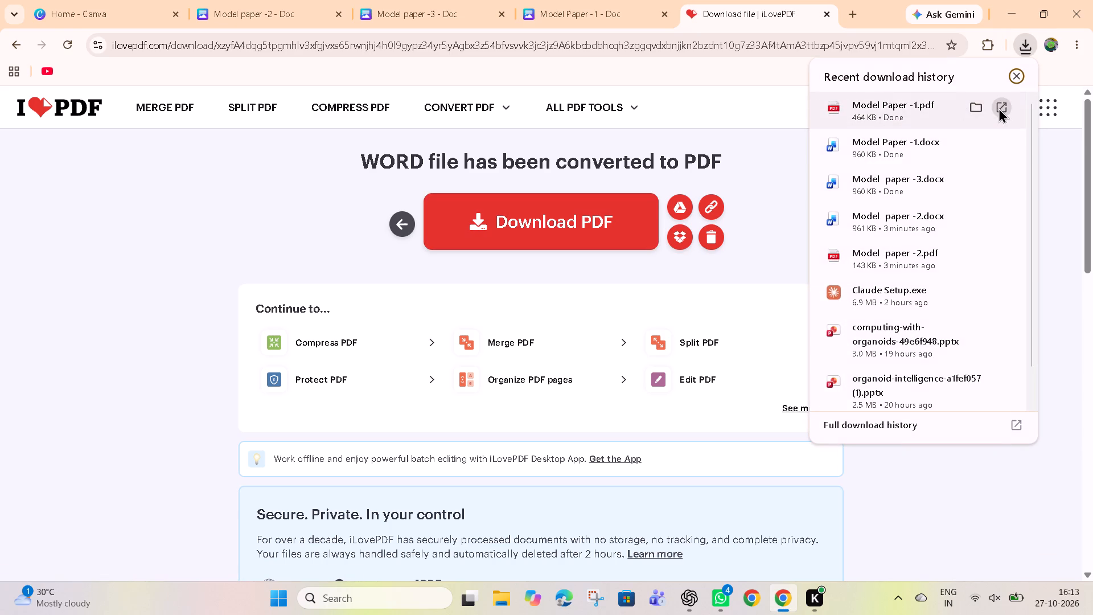
pyautogui.click(997, 108)
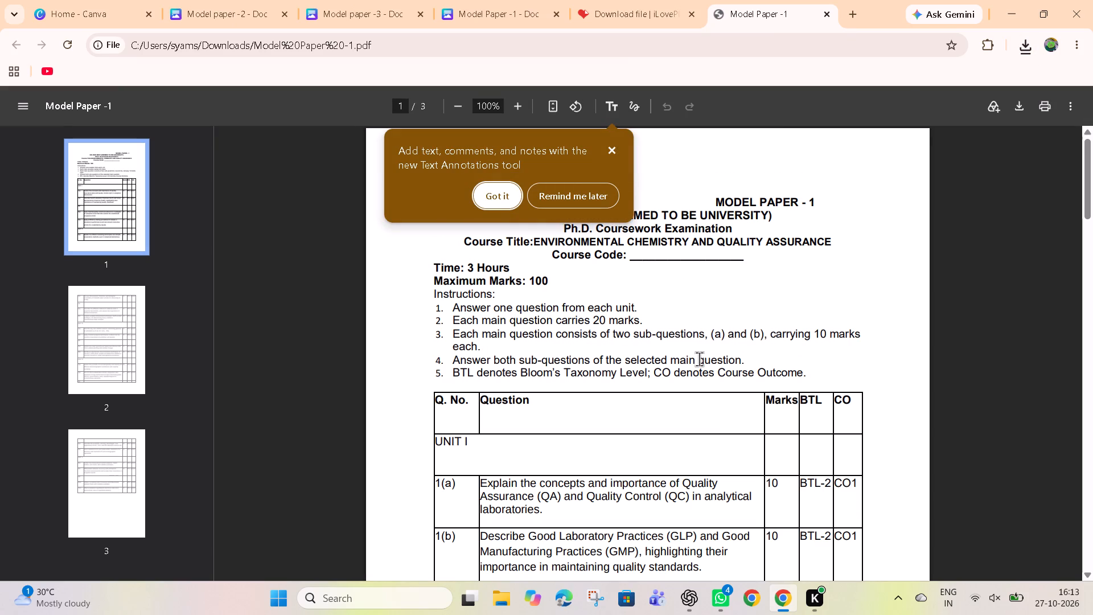
pyautogui.scroll(-7, 699, 359)
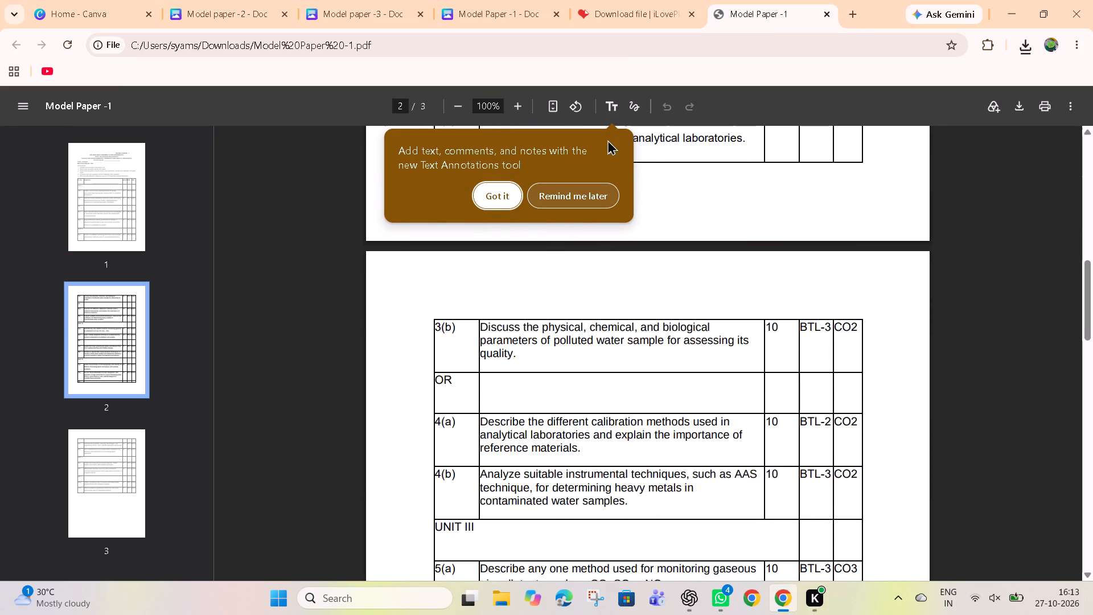
pyautogui.click(610, 146)
pyautogui.scroll(-8, 636, 423)
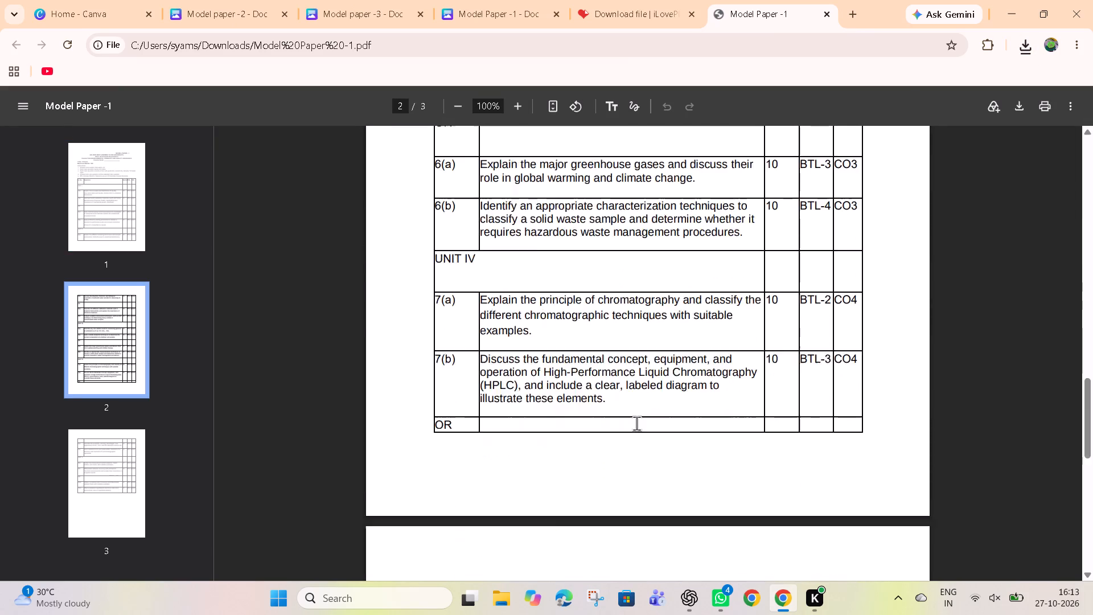
pyautogui.scroll(-12, 636, 423)
pyautogui.scroll(13, 636, 423)
pyautogui.scroll(10, 636, 423)
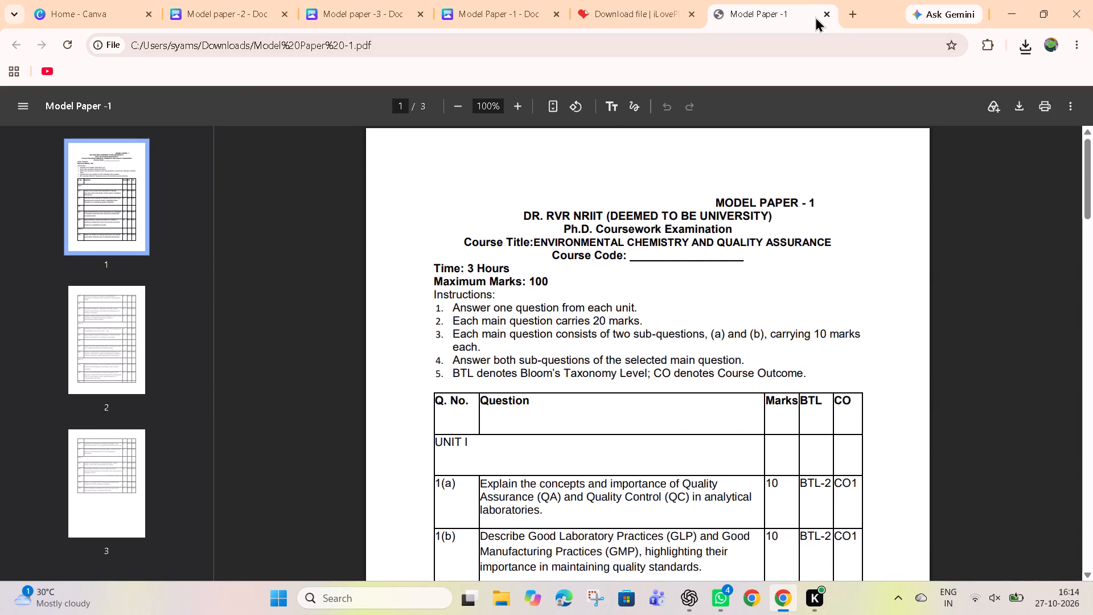
pyautogui.click(831, 15)
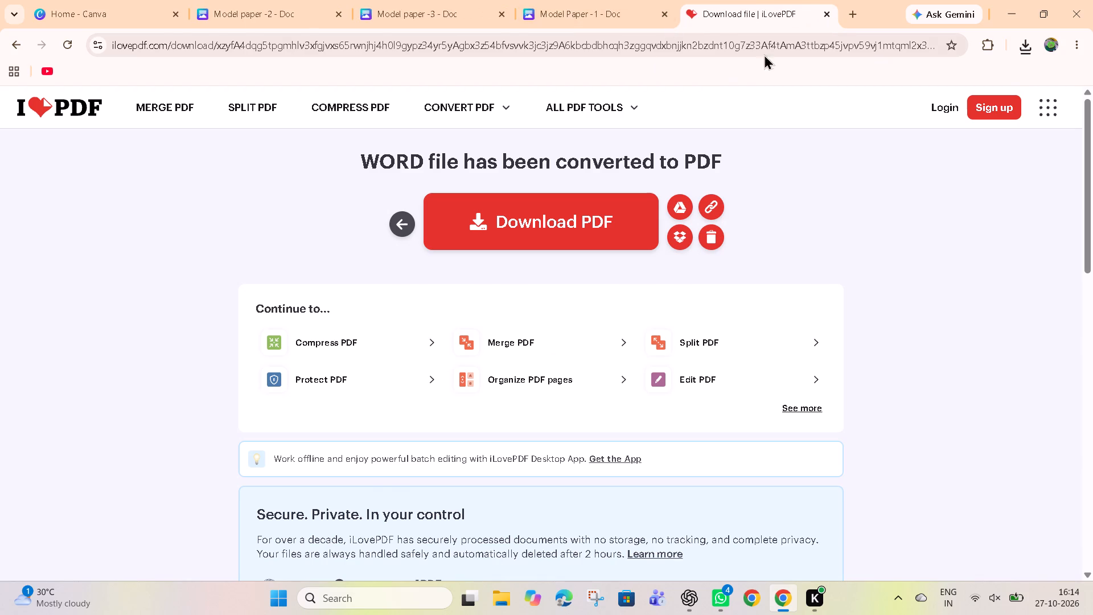
# Check the heading of the original Model Paper -1 document in Canva and return to iLovePDF.
pyautogui.click(618, 1)
pyautogui.scroll(8, 622, 225)
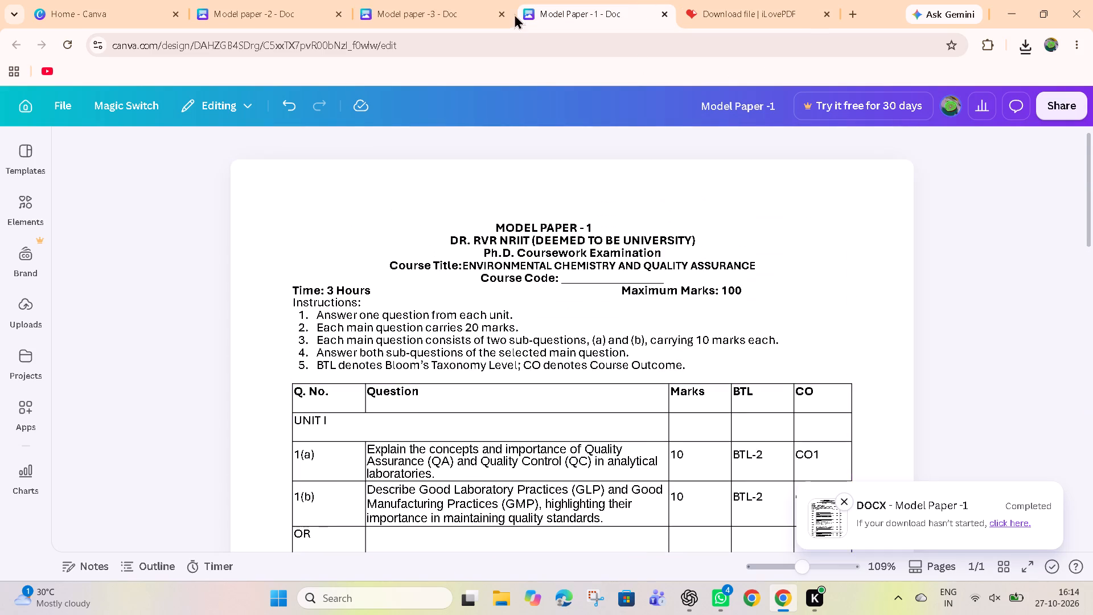
pyautogui.click(778, 10)
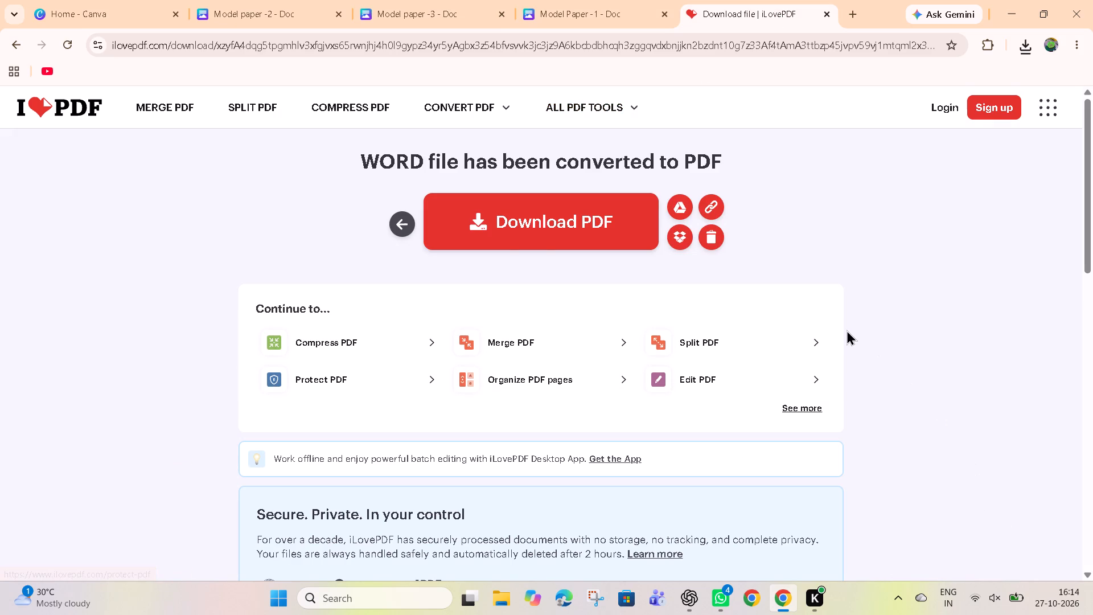
# Convert the Model paper -2 Word file to PDF, download it, and check the recent downloads.
pyautogui.hscroll(10, 845, 329)
pyautogui.click(578, 274)
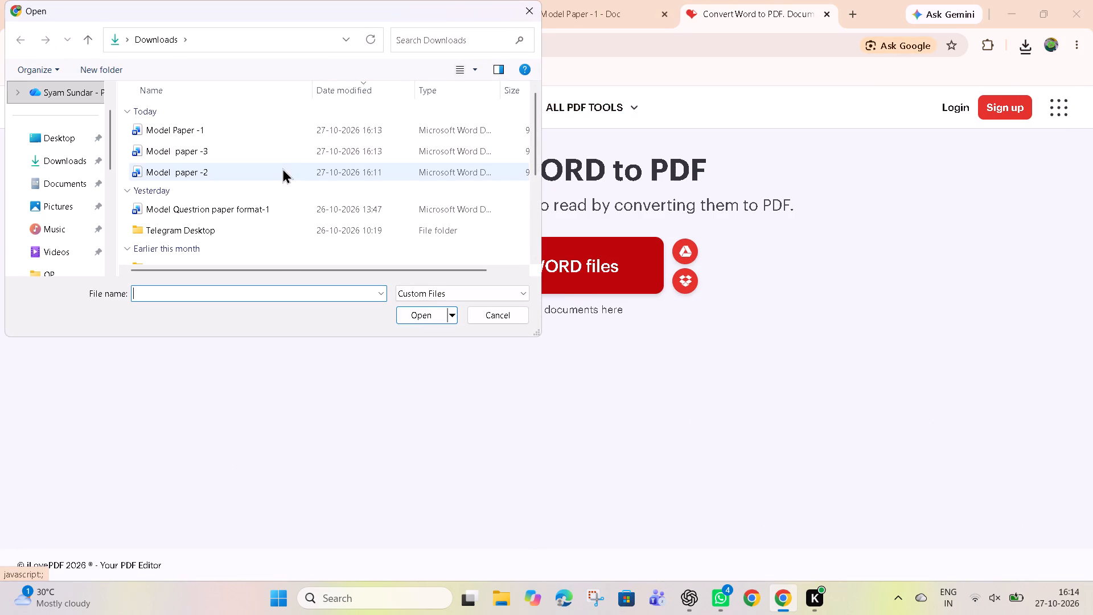
pyautogui.click(282, 170)
pyautogui.click(412, 321)
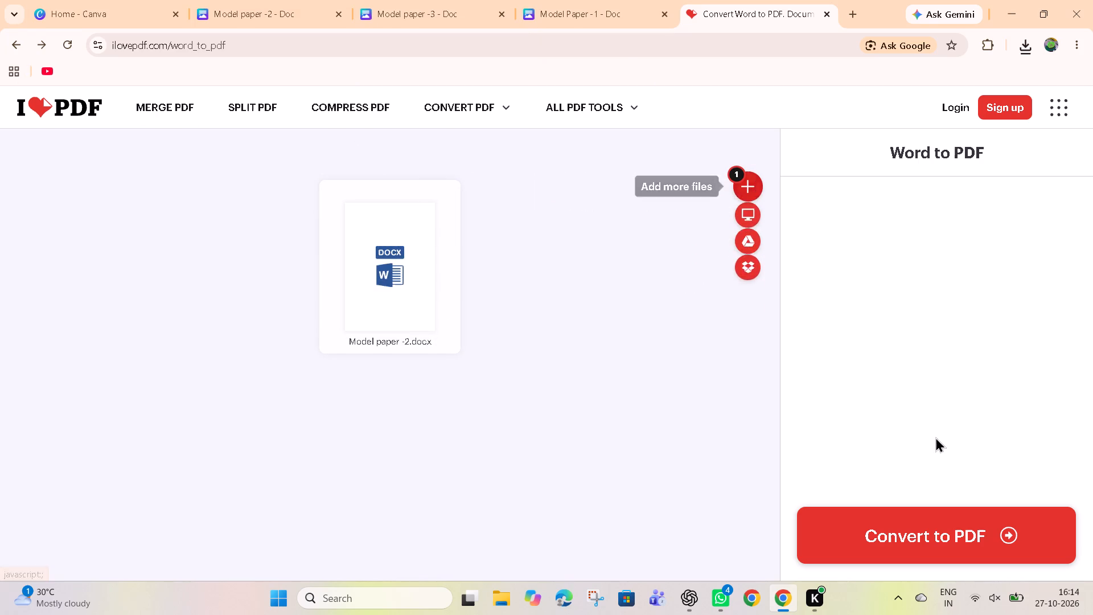
pyautogui.click(934, 538)
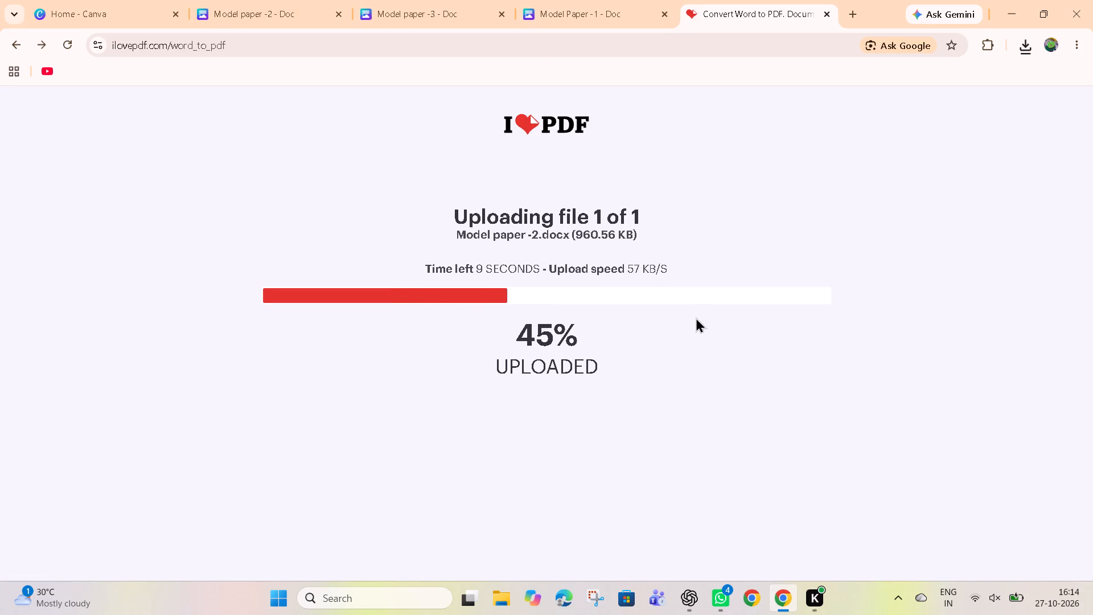
pyautogui.moveTo(696, 317); pyautogui.dragTo(656, 304)
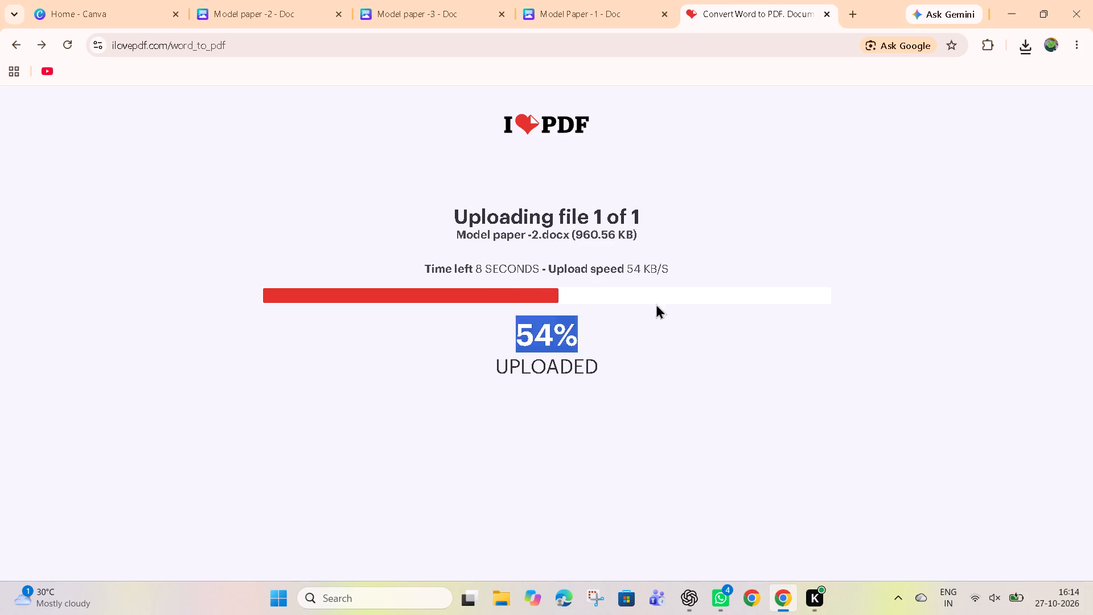
pyautogui.moveTo(656, 304); pyautogui.dragTo(648, 323)
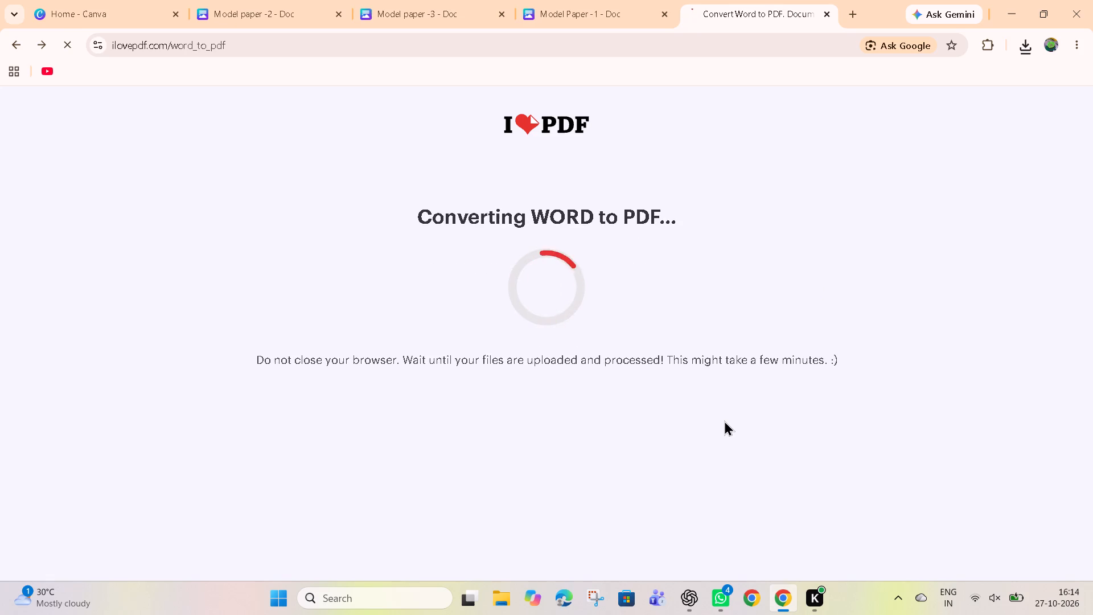
pyautogui.click(527, 222)
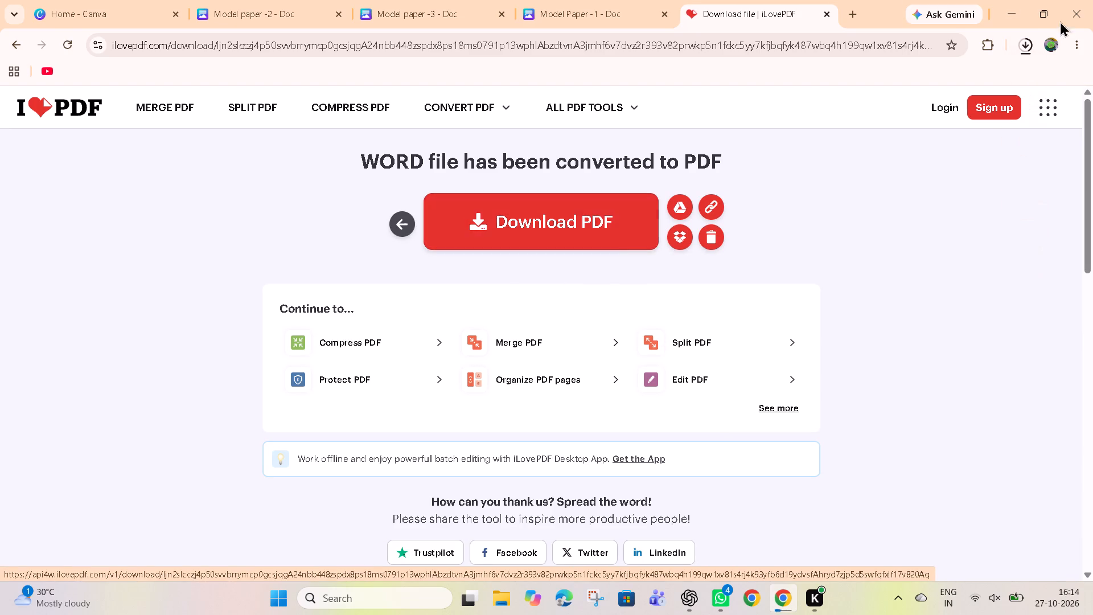
pyautogui.click(1024, 45)
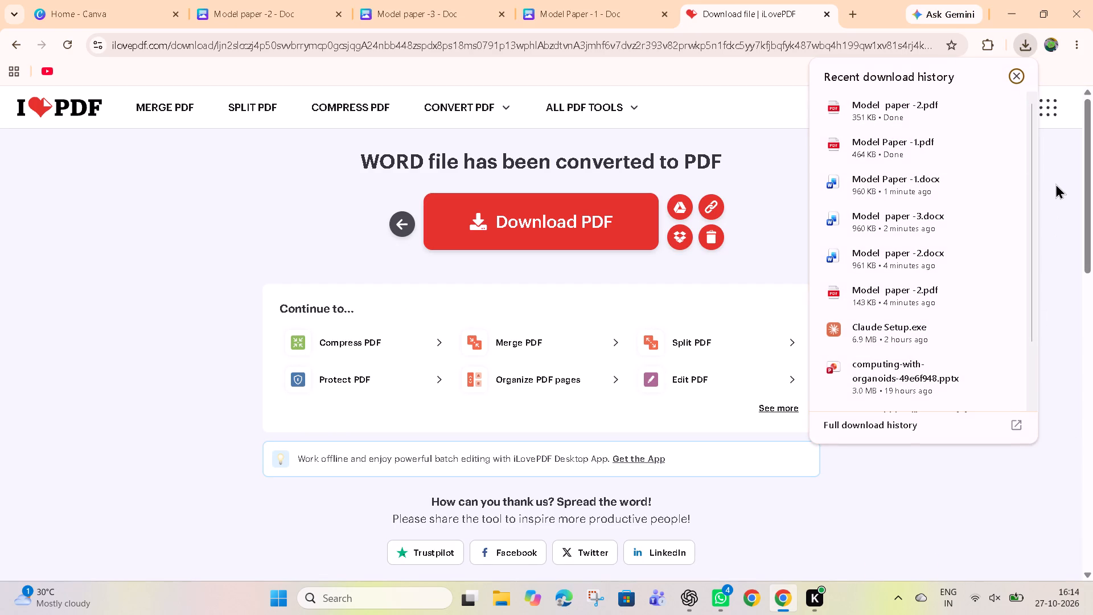
pyautogui.click(1055, 183)
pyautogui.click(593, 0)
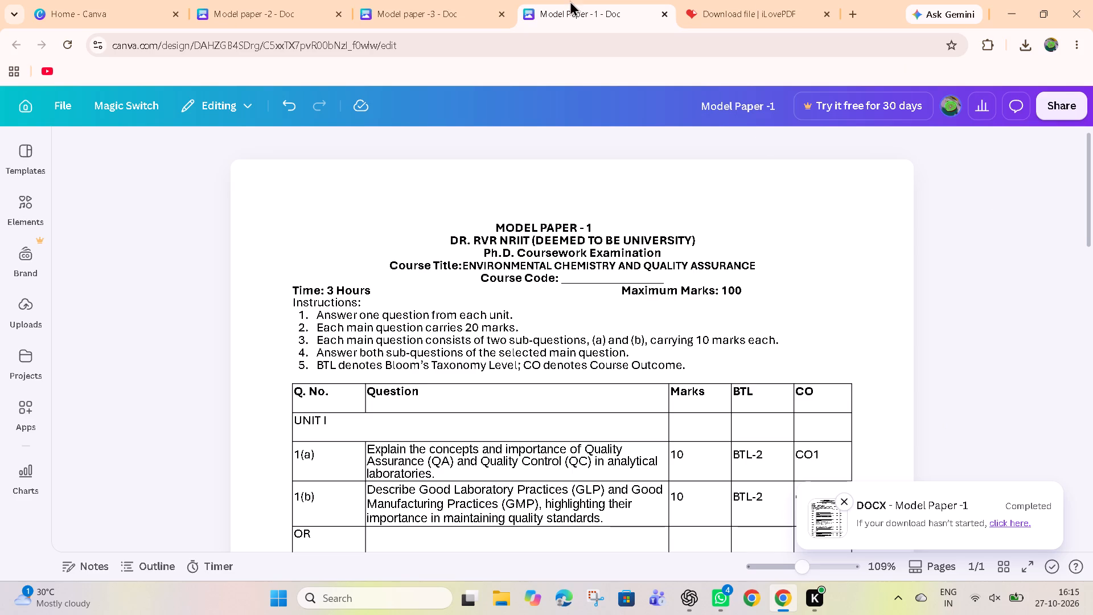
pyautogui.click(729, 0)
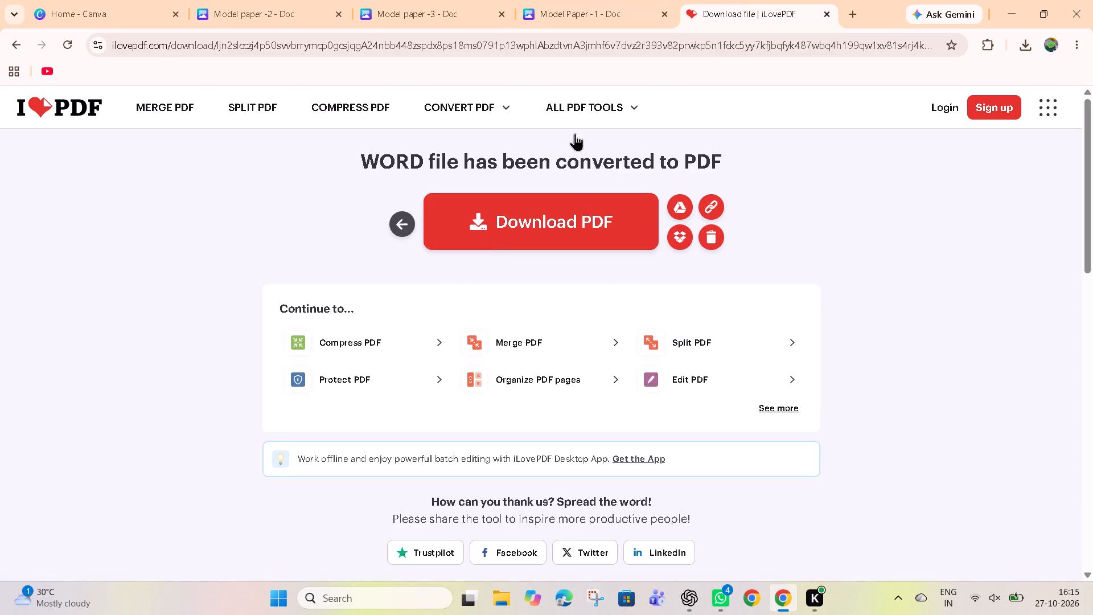
# Upload the Model paper -3 Word file to the Word to PDF converter and start its conversion.
pyautogui.hscroll(9, 484, 359)
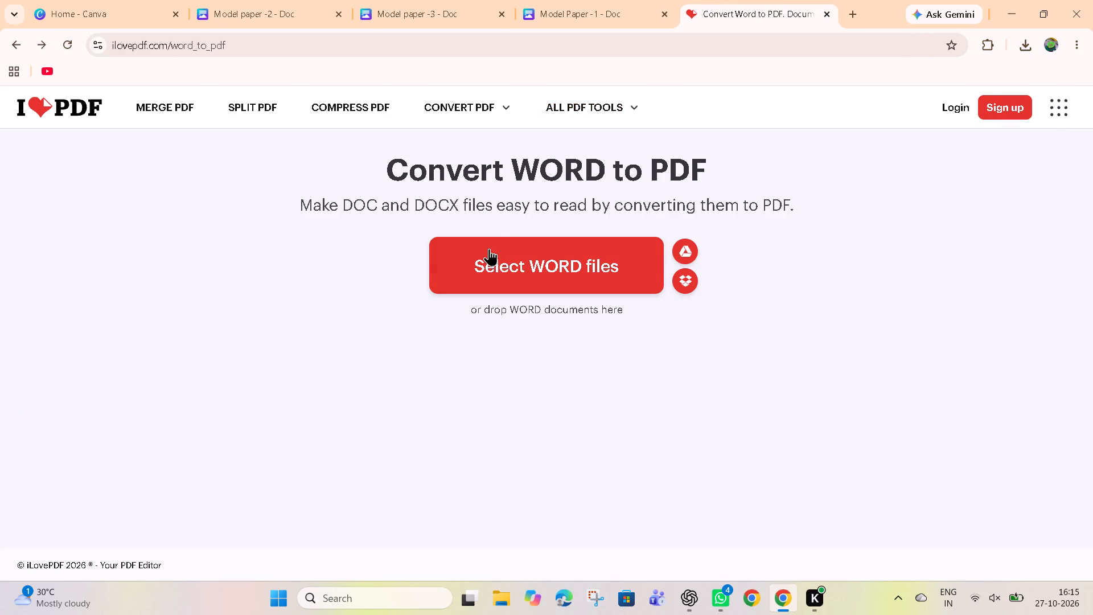
pyautogui.click(488, 249)
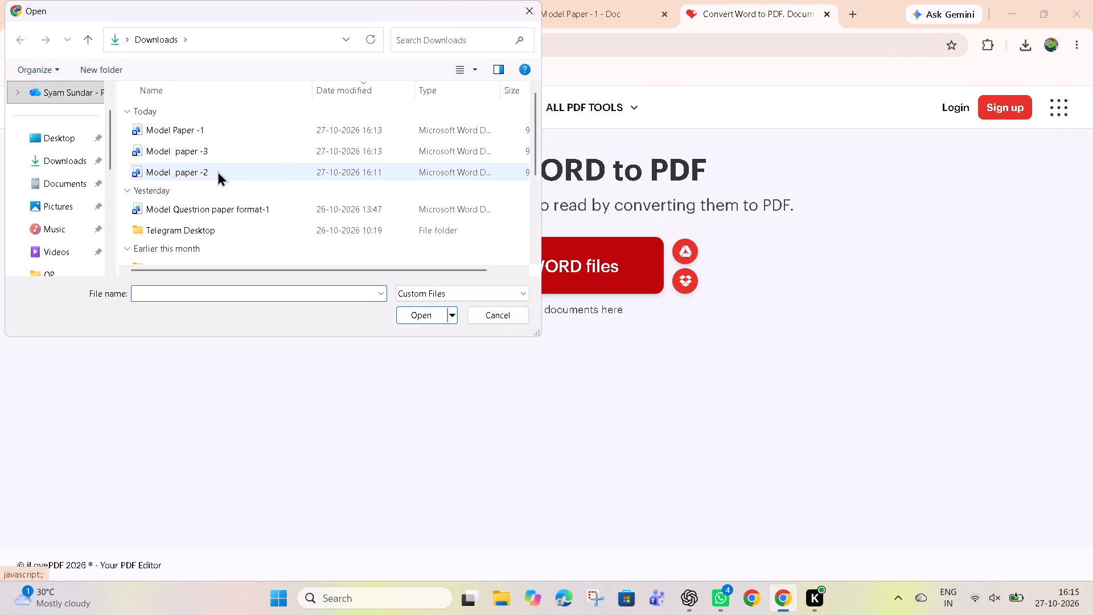
pyautogui.click(212, 157)
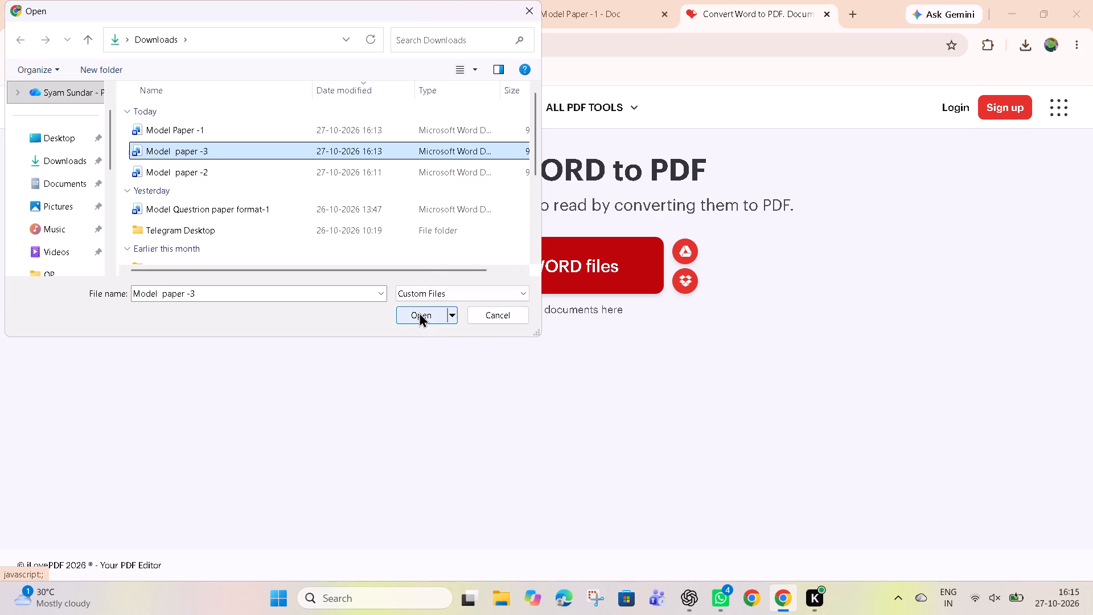
pyautogui.click(419, 312)
pyautogui.click(929, 559)
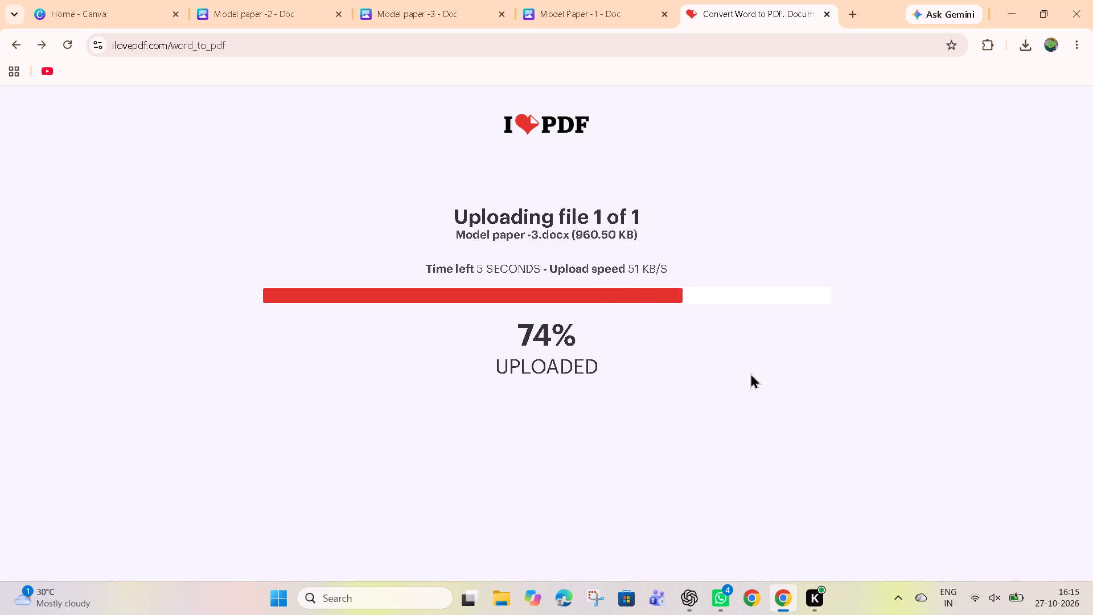
# Close the three Canva model paper documents and the Canva home page, keeping the iLovePDF page open.
pyautogui.hscroll(-1, 454, 1)
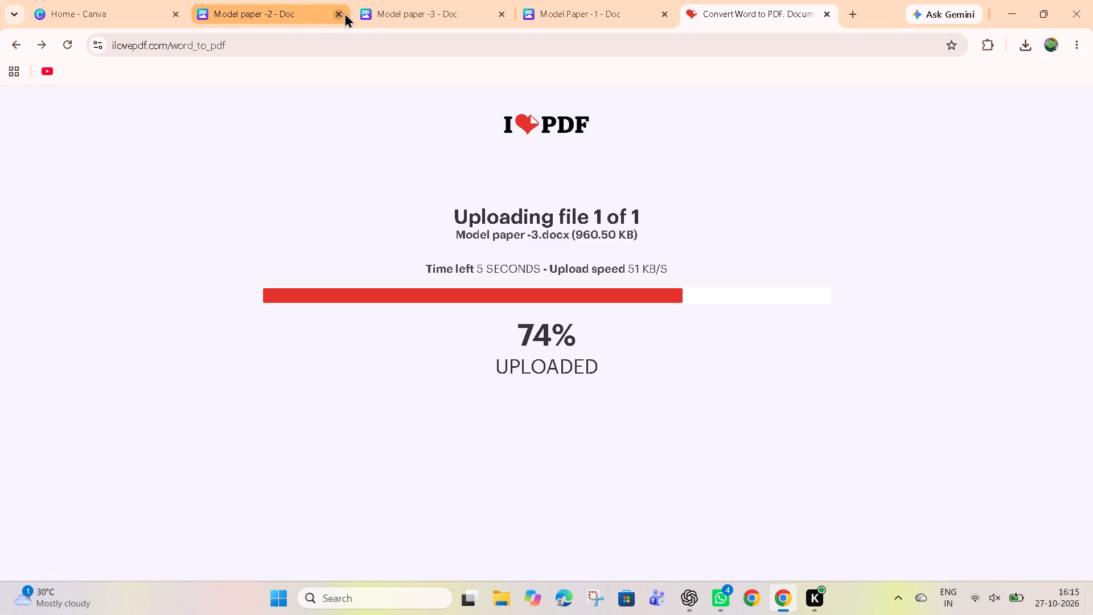
pyautogui.click(341, 12)
pyautogui.click(341, 12)
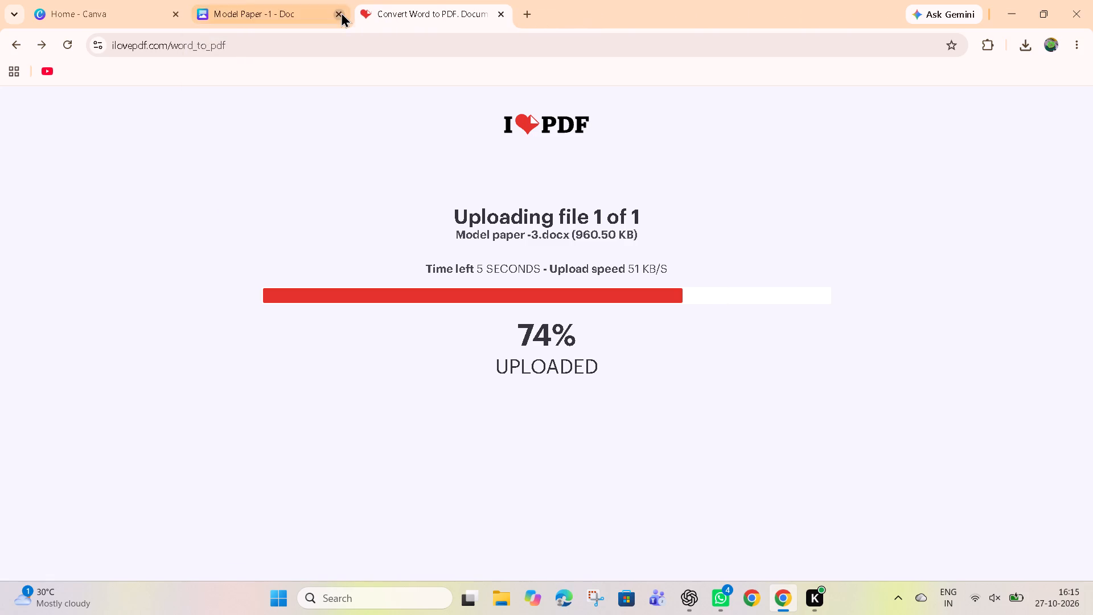
pyautogui.click(341, 12)
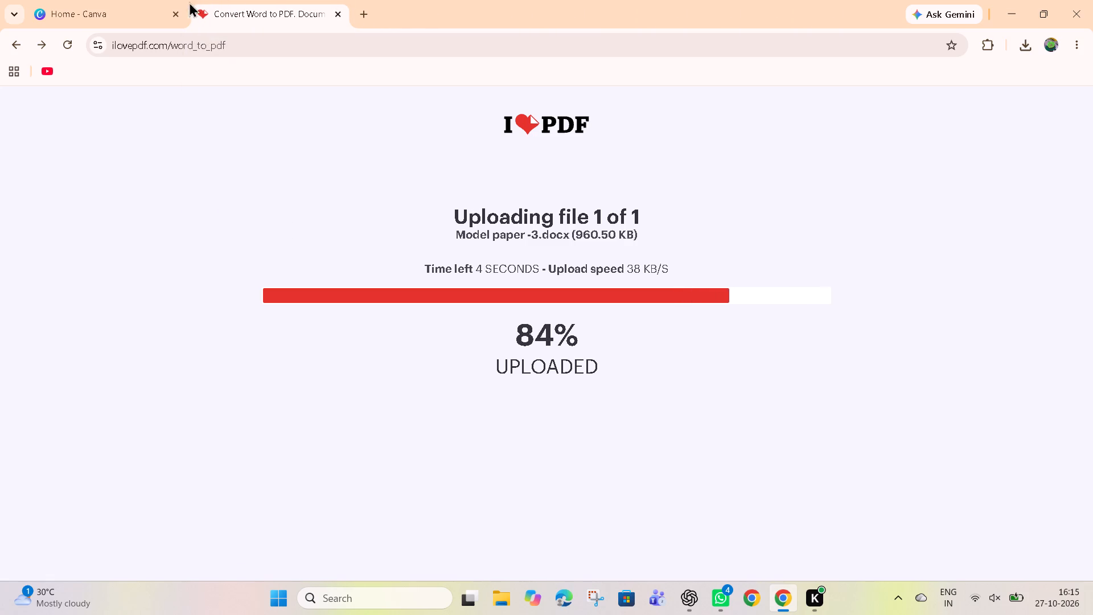
pyautogui.click(175, 11)
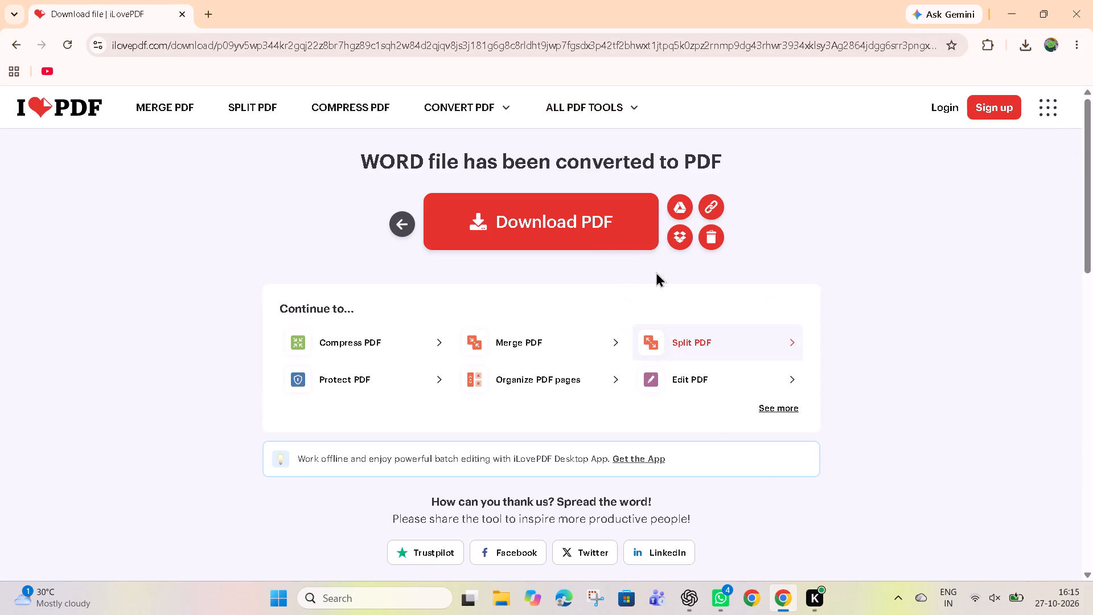
# Download the converted Model paper -3 PDF.
pyautogui.click(566, 224)
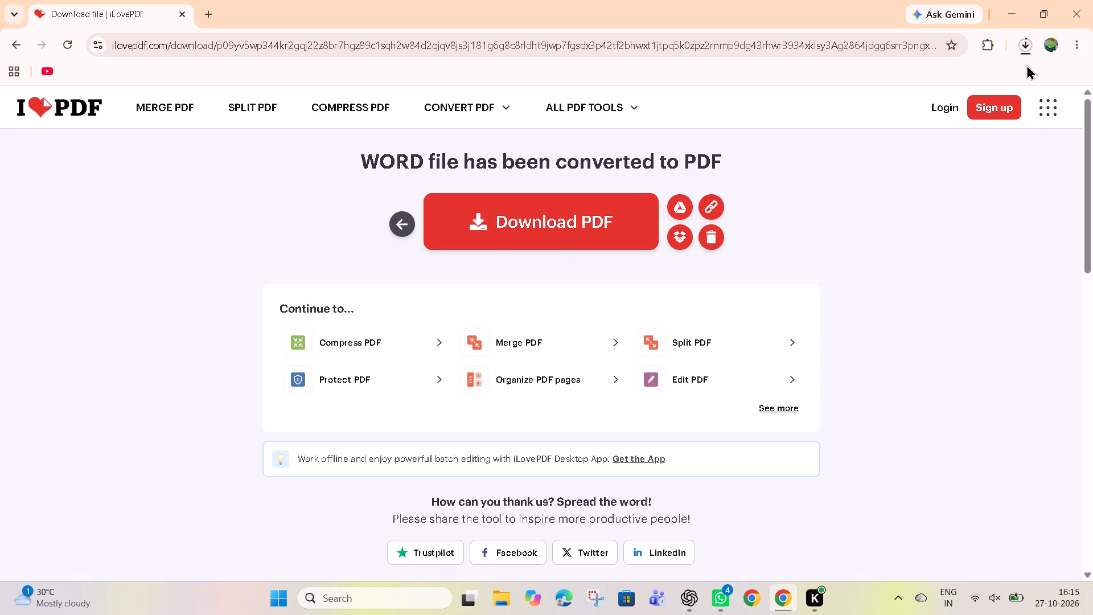
# Open the downloaded Model paper -2 PDF, examine its heading, instructions and unit-wise question table, and close it.
pyautogui.click(1021, 44)
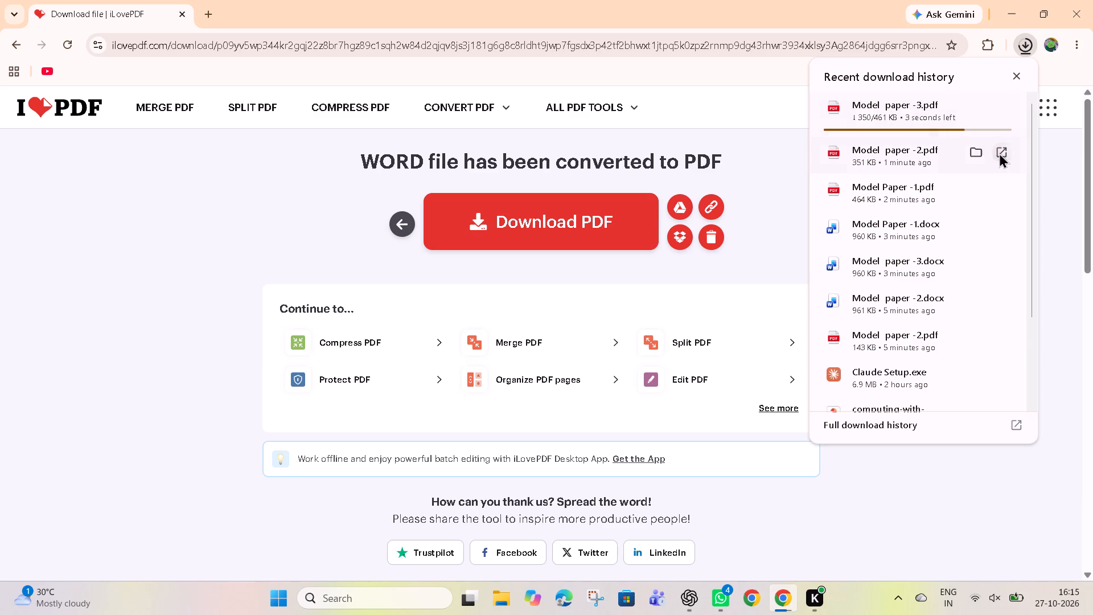
pyautogui.click(1001, 154)
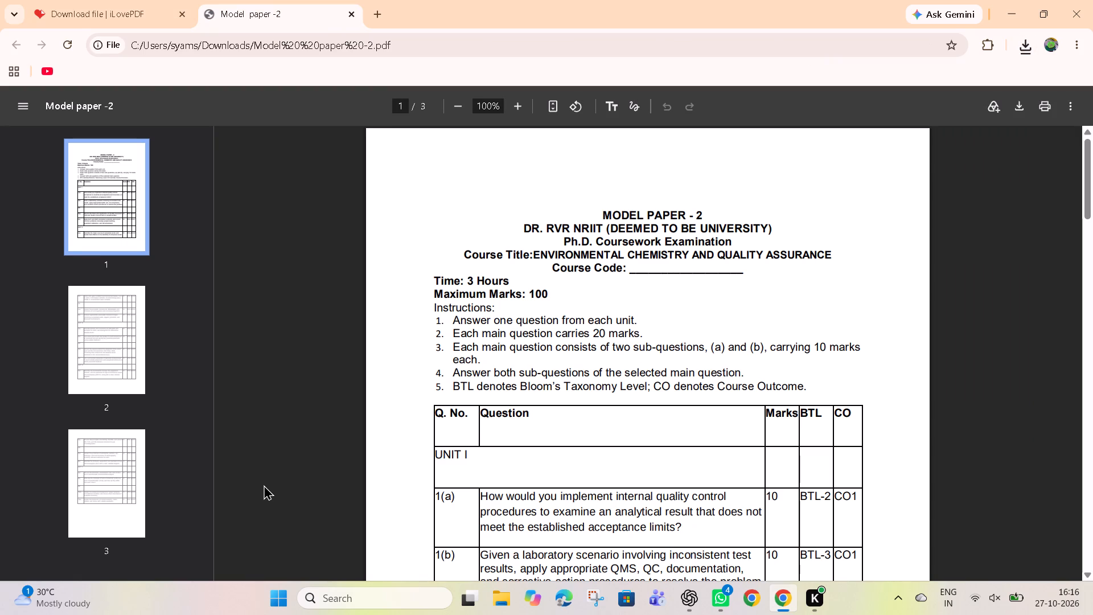
pyautogui.hscroll(1, 264, 485)
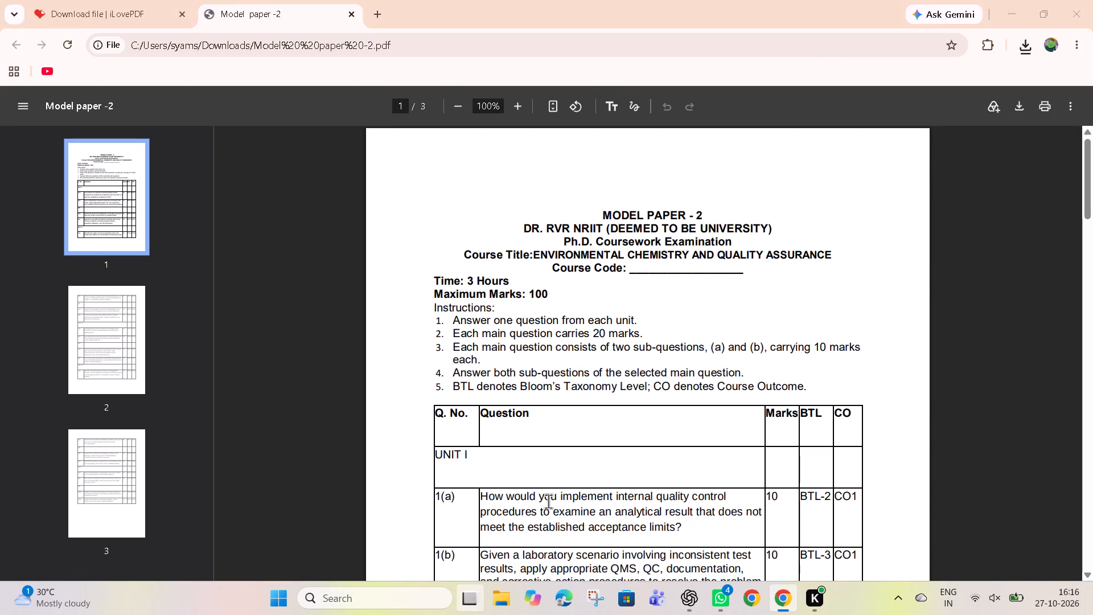
pyautogui.scroll(-2, 548, 501)
pyautogui.click(412, 127)
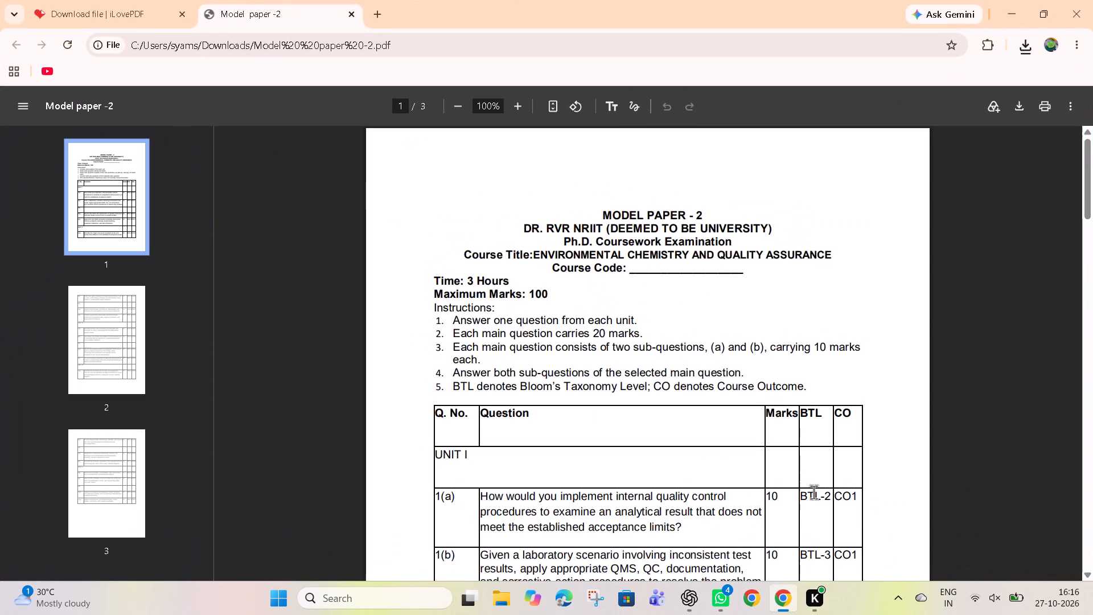
pyautogui.scroll(-1, 815, 477)
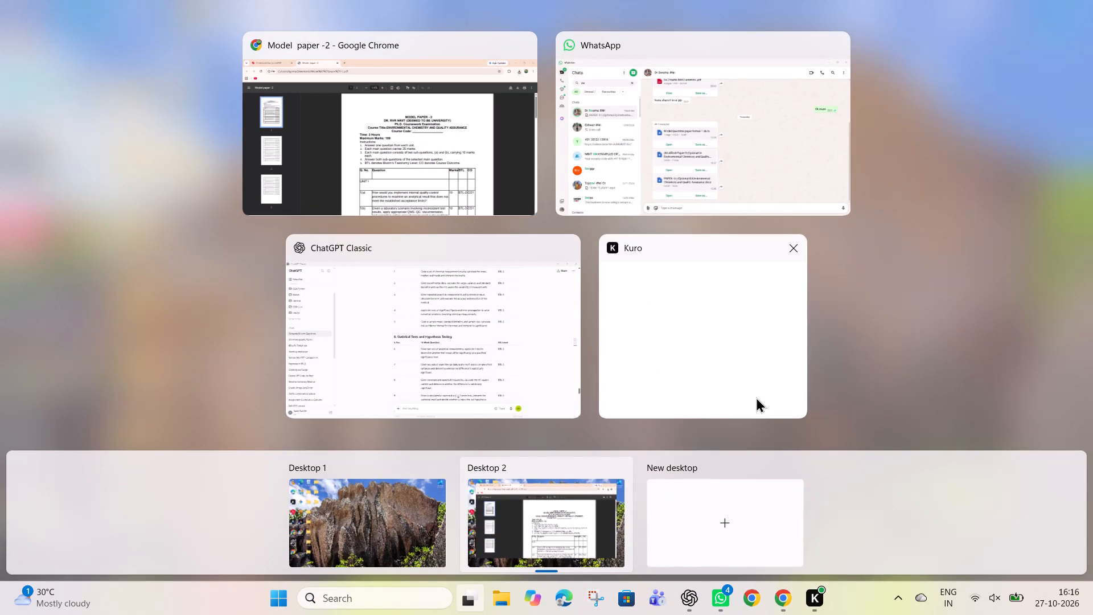
pyautogui.click(474, 200)
pyautogui.scroll(-2, 733, 241)
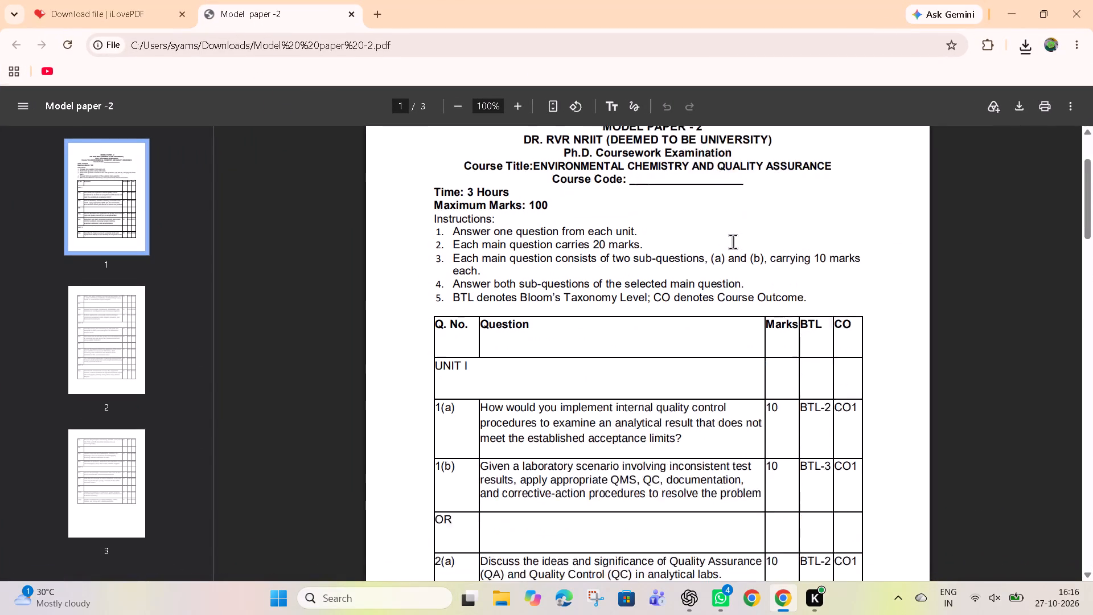
pyautogui.scroll(-4, 733, 241)
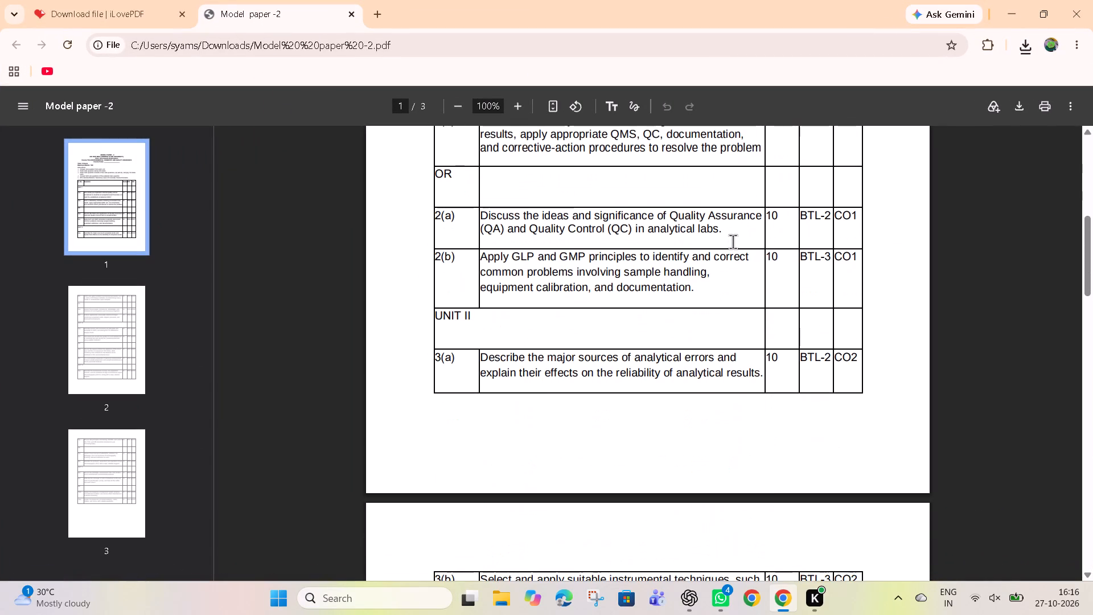
pyautogui.scroll(1, 733, 241)
pyautogui.scroll(-3, 733, 241)
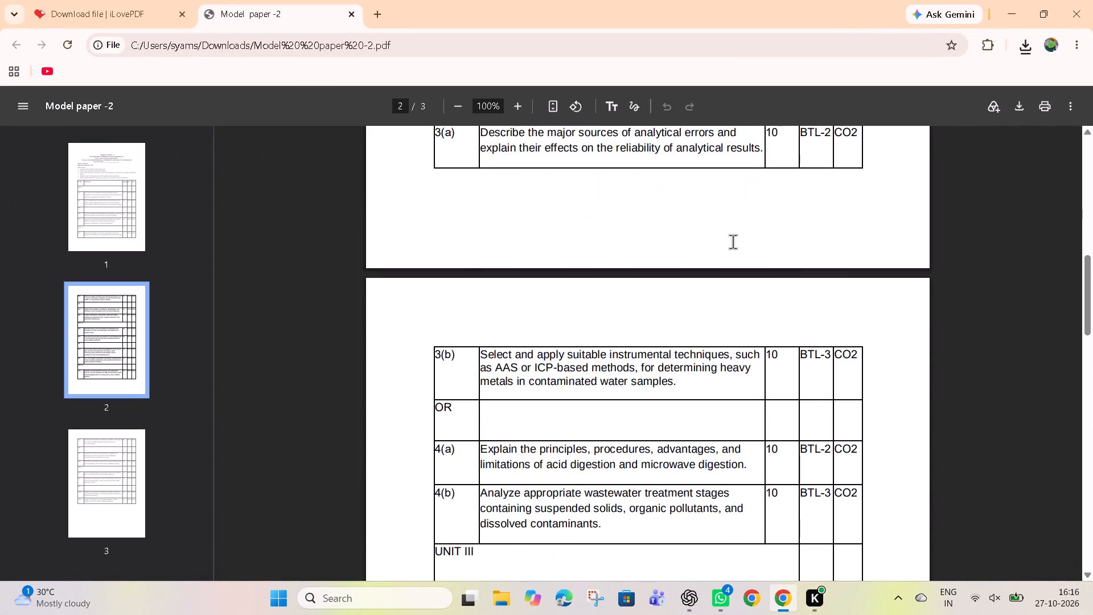
pyautogui.scroll(7, 733, 241)
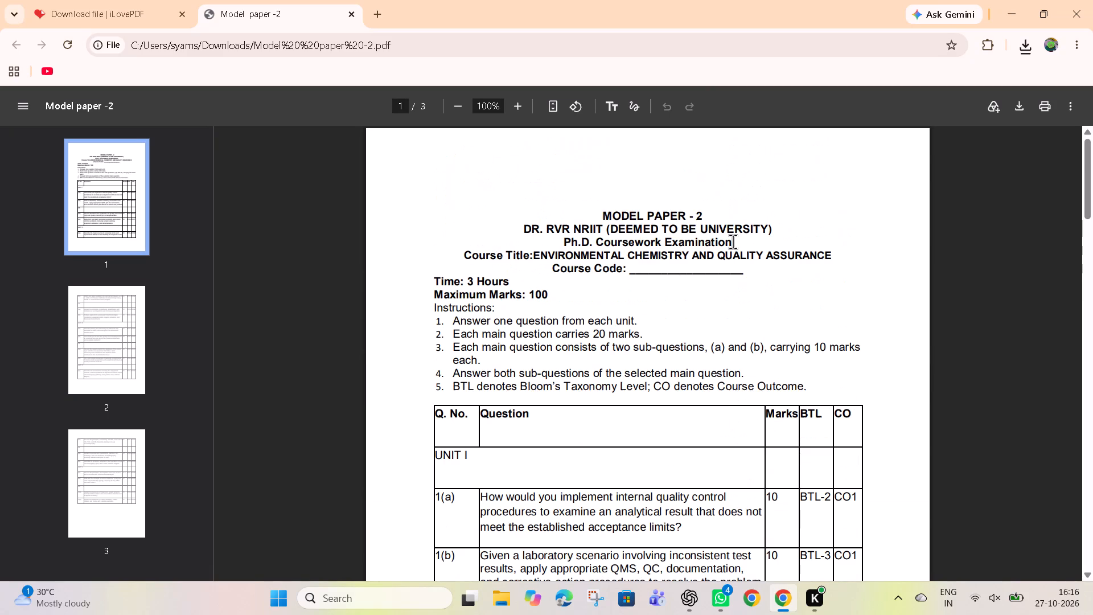
pyautogui.scroll(-1, 733, 241)
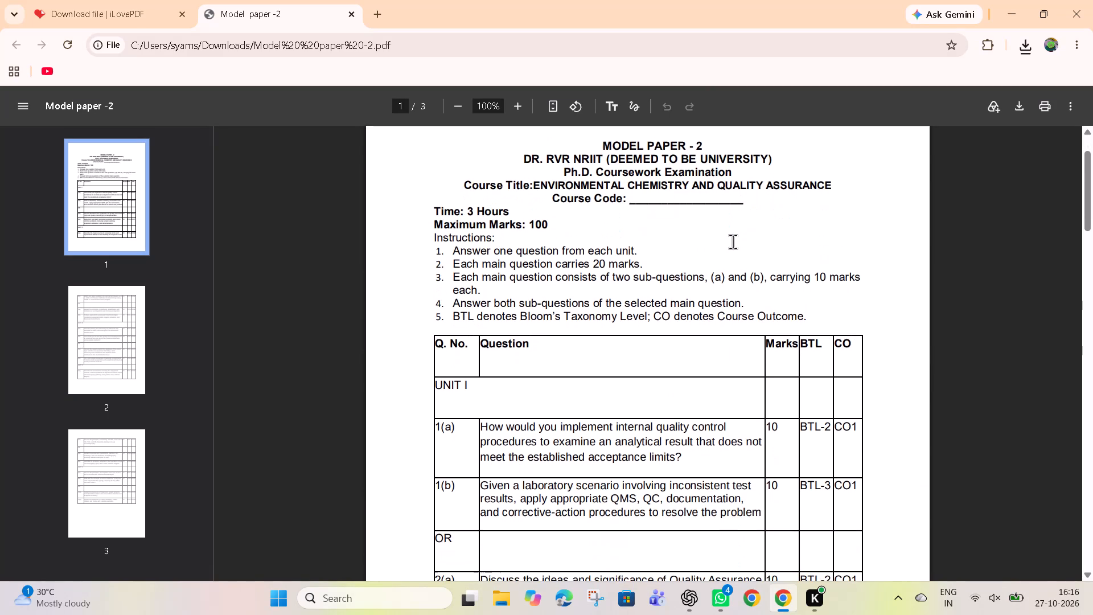
pyautogui.scroll(-3, 733, 241)
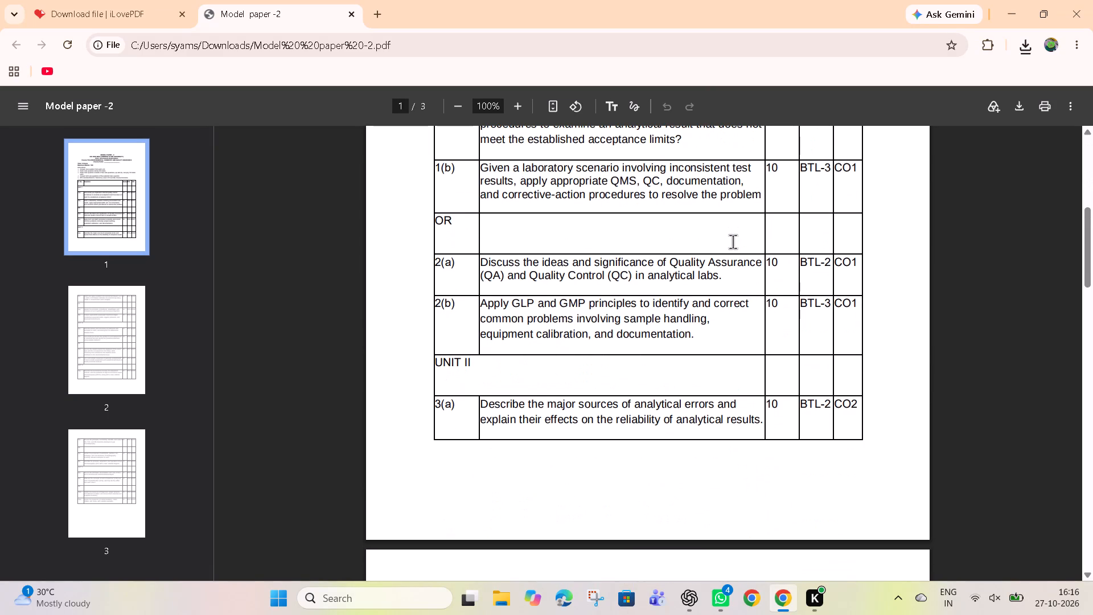
pyautogui.scroll(-3, 733, 241)
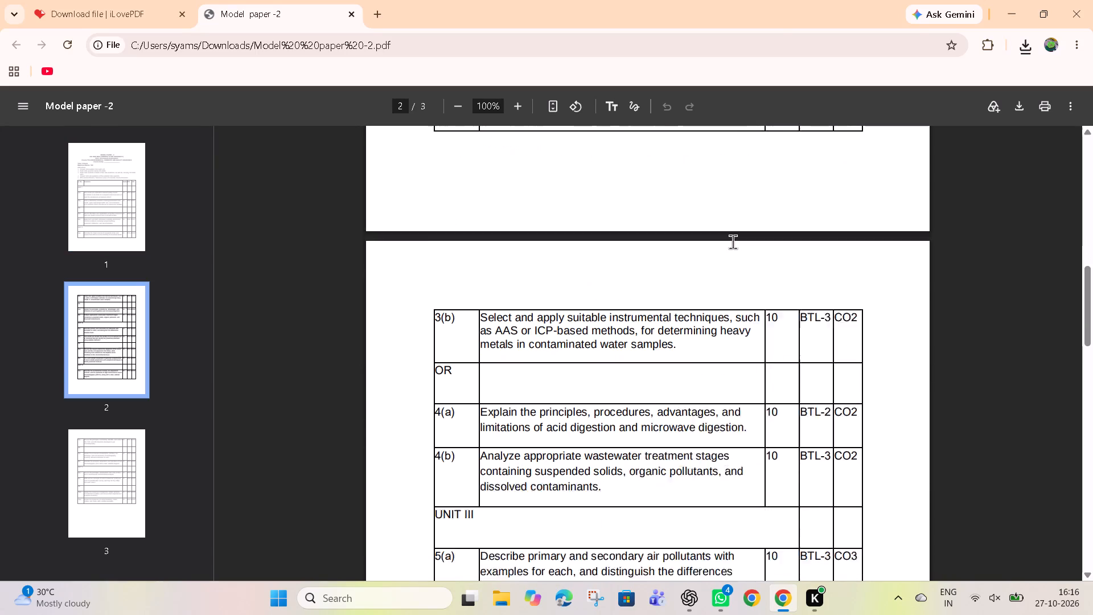
pyautogui.scroll(-1, 733, 241)
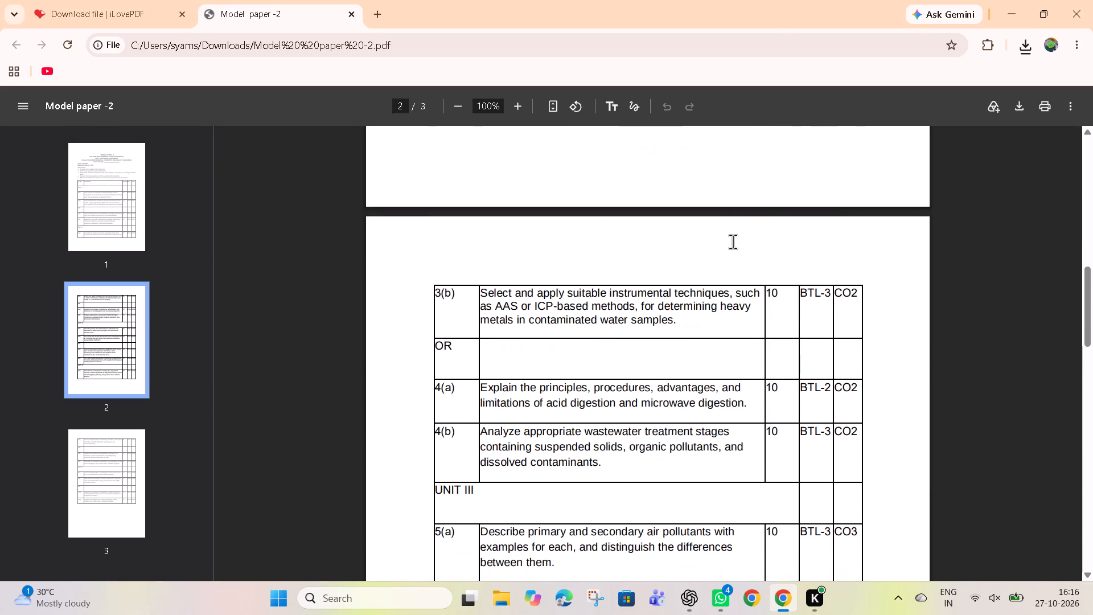
pyautogui.scroll(-5, 733, 241)
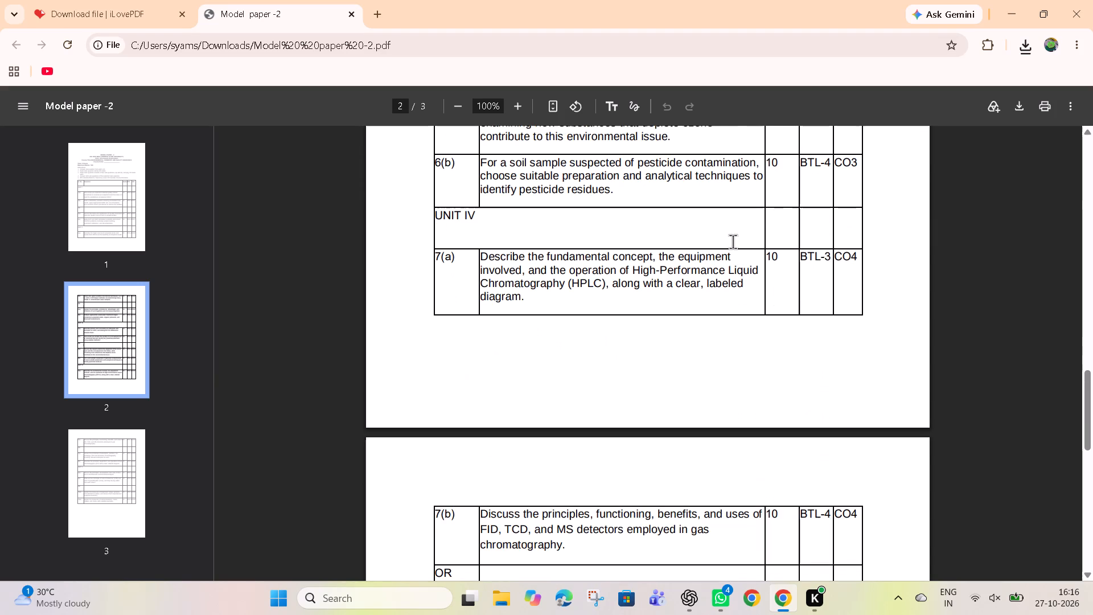
pyautogui.scroll(10, 733, 241)
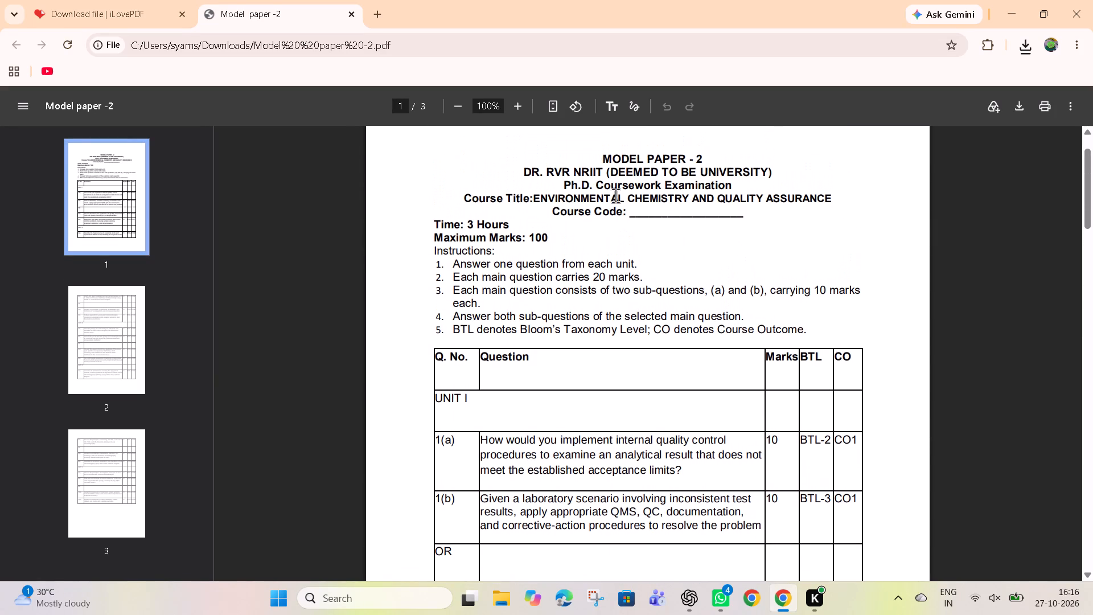
pyautogui.click(353, 13)
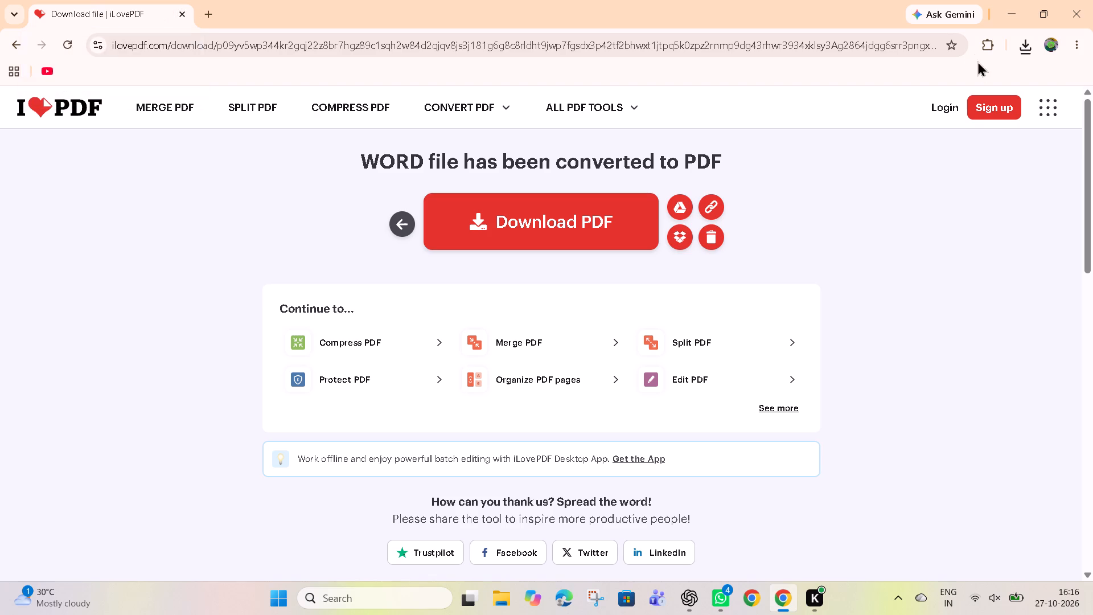
# Open the downloaded Model paper -3 PDF and examine it from the heading through the last question on page 3.
pyautogui.click(1018, 36)
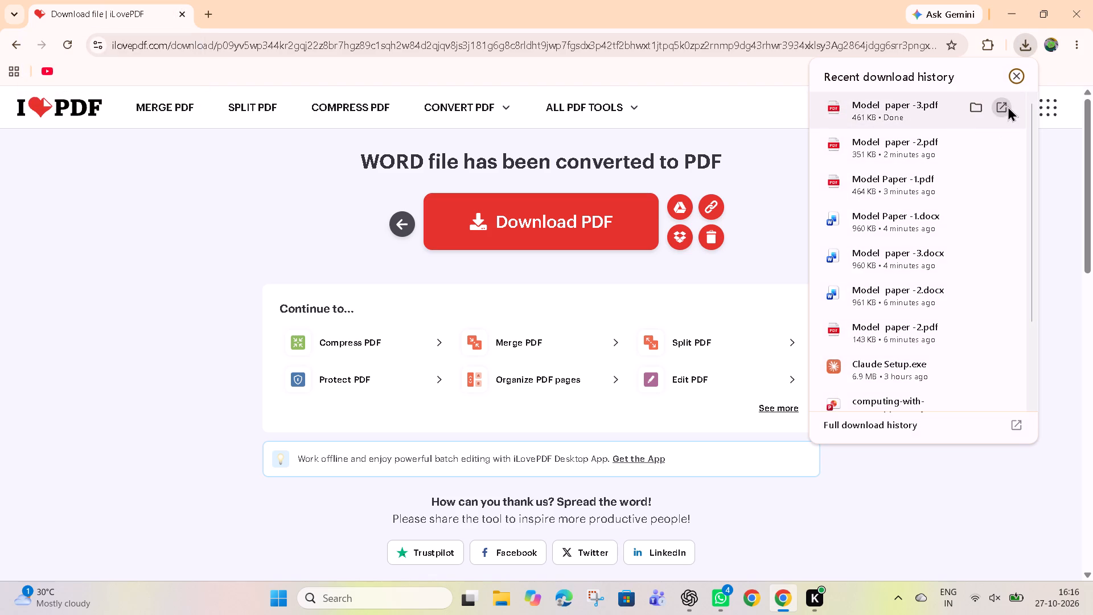
pyautogui.click(1008, 106)
pyautogui.scroll(-2, 642, 263)
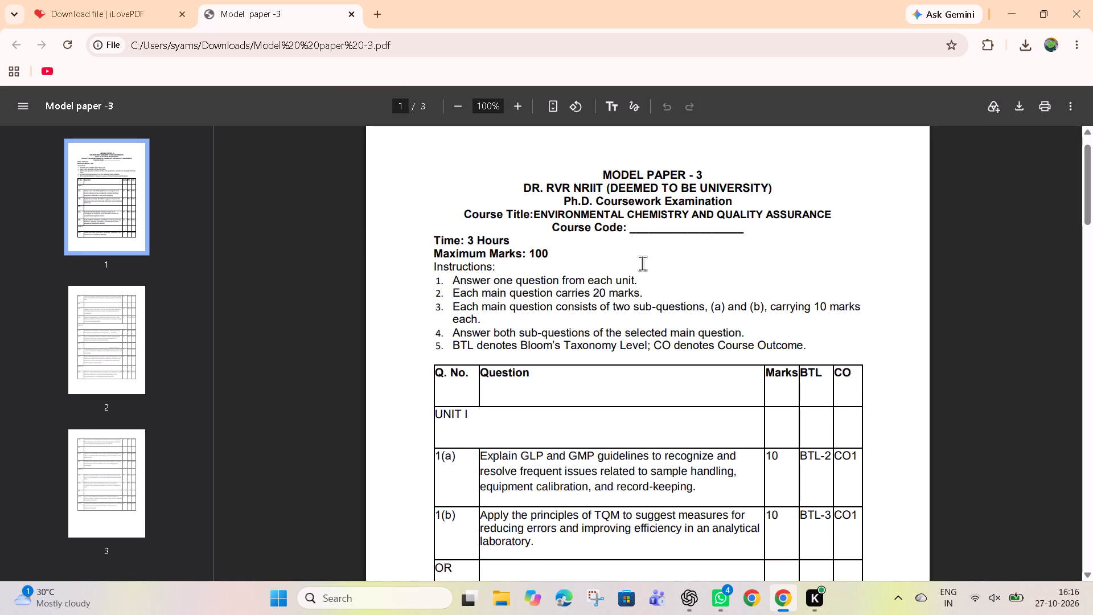
pyautogui.scroll(-19, 642, 263)
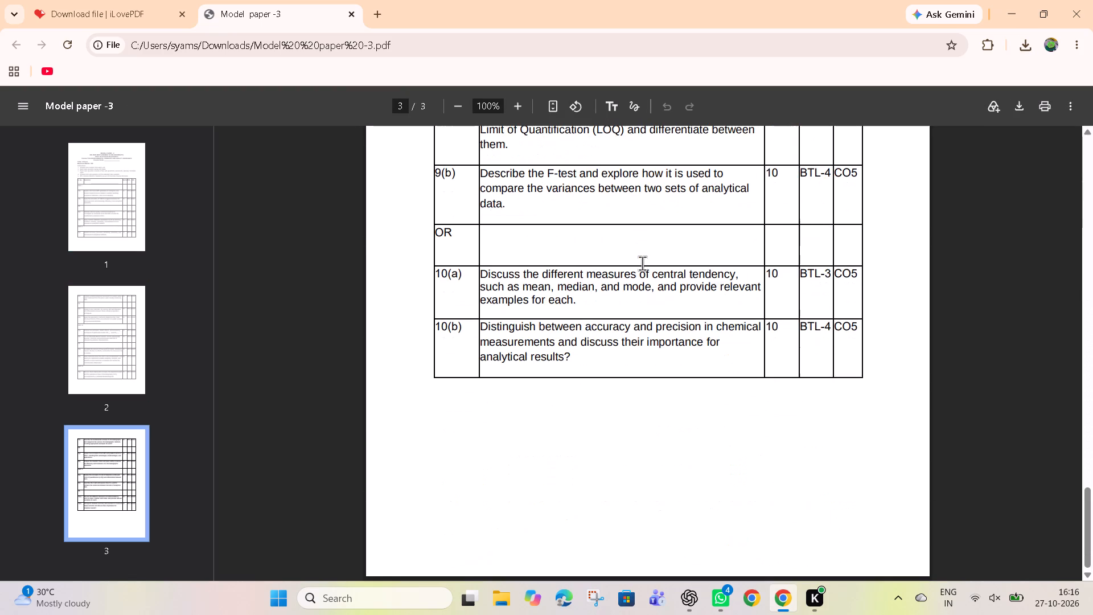
pyautogui.scroll(-2, 642, 263)
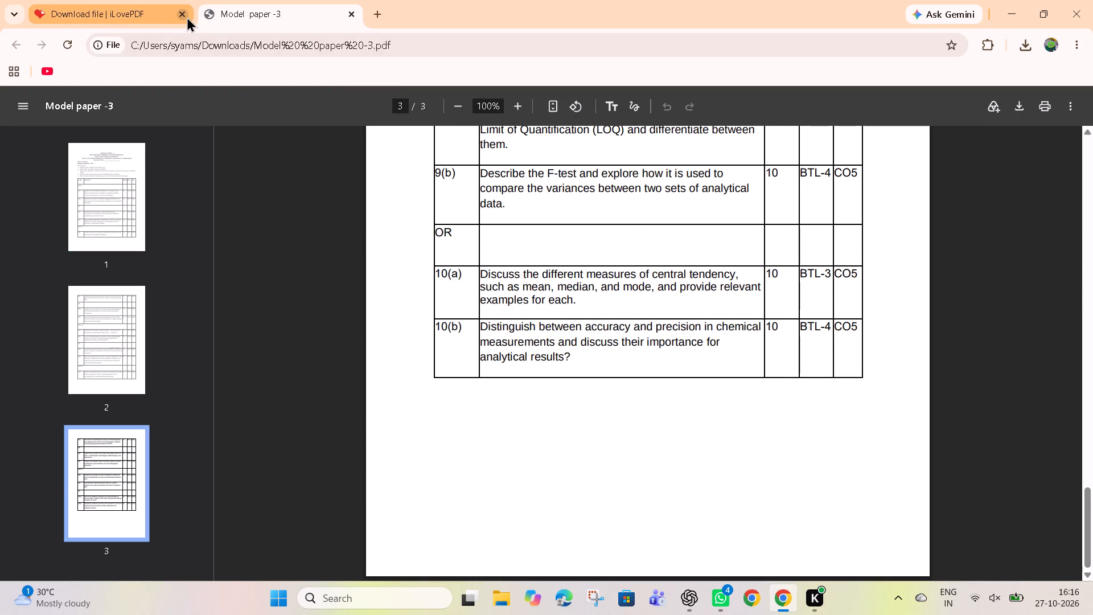
# Close the iLovePDF download page, keeping the Model paper -3 PDF open.
pyautogui.click(187, 17)
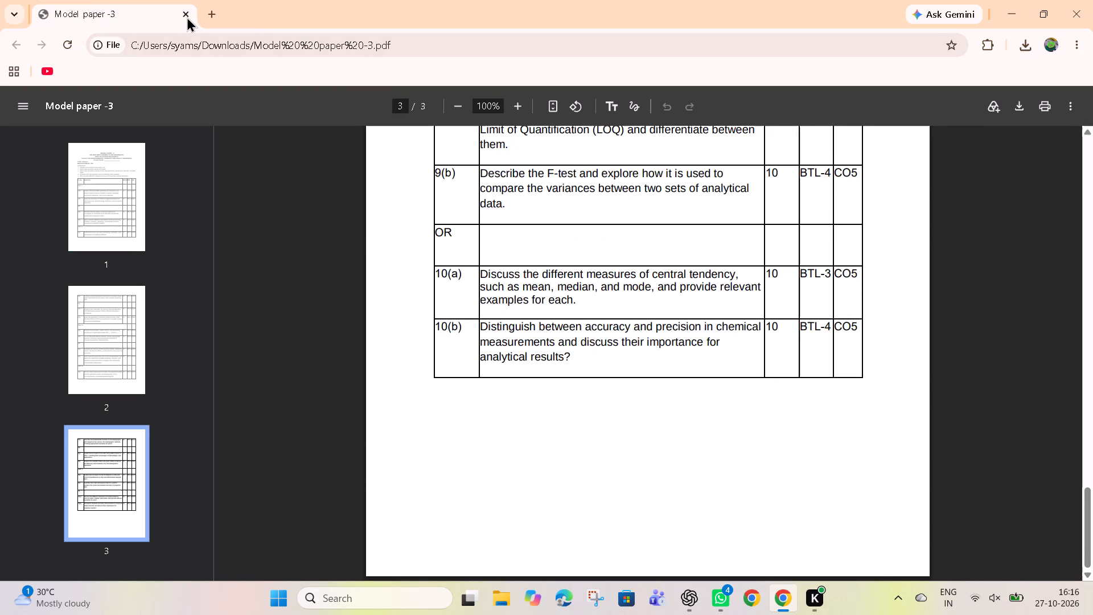
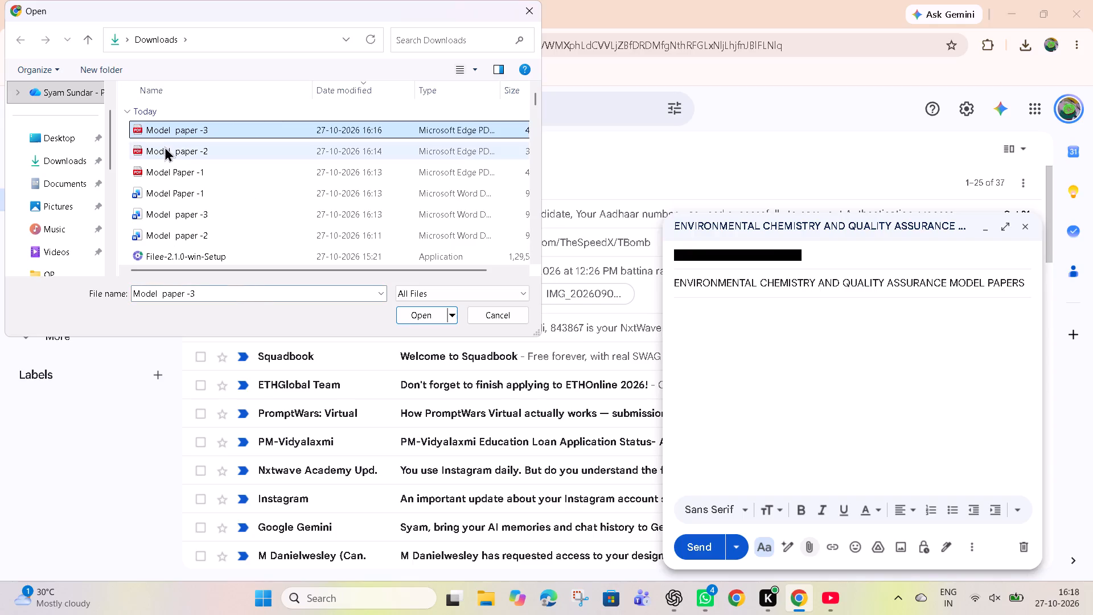
# Select the Model paper -3 PDF in the Downloads folder as an attachment for the Environmental Chemistry and Quality Assurance model papers email.
pyautogui.click(139, 129)
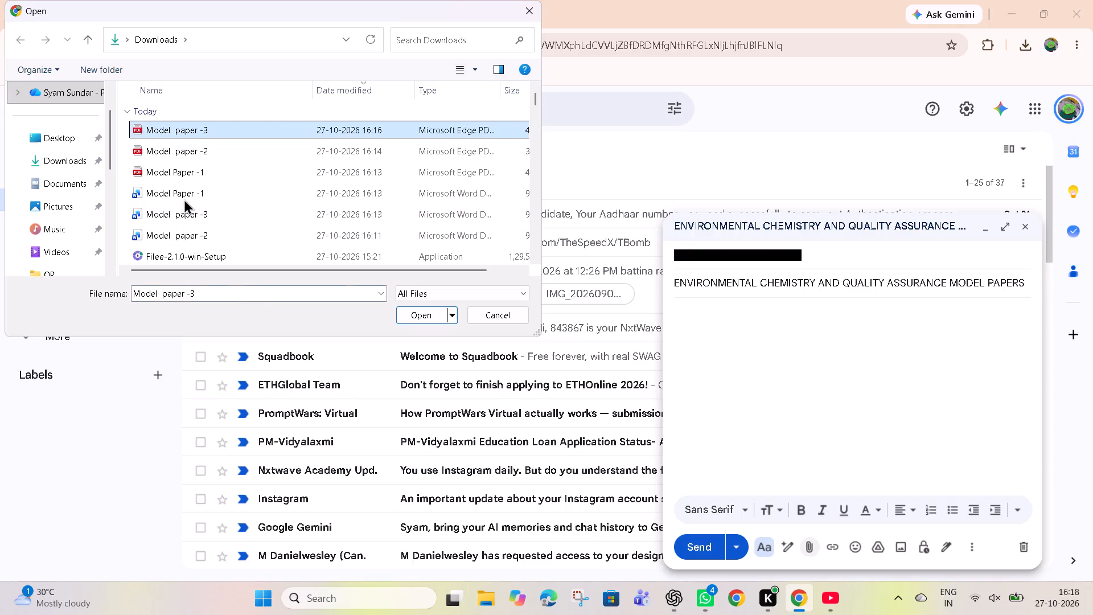
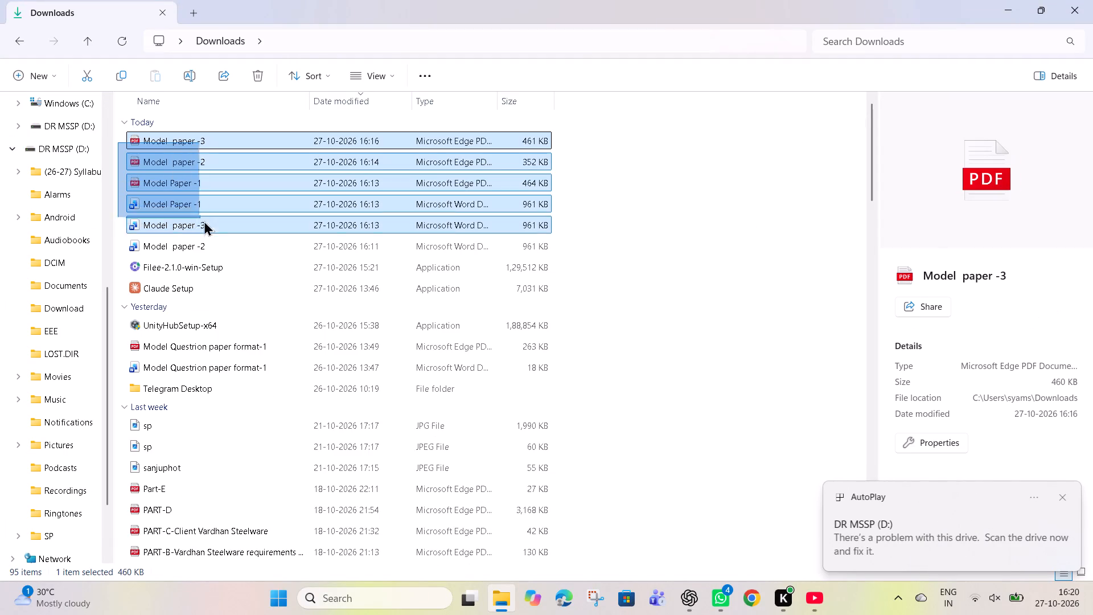
# Copy the three Model paper PDFs and their three Word versions from the Downloads folder.
pyautogui.moveTo(204, 220); pyautogui.dragTo(235, 247)
pyautogui.hotkey('ctrl', 'c')
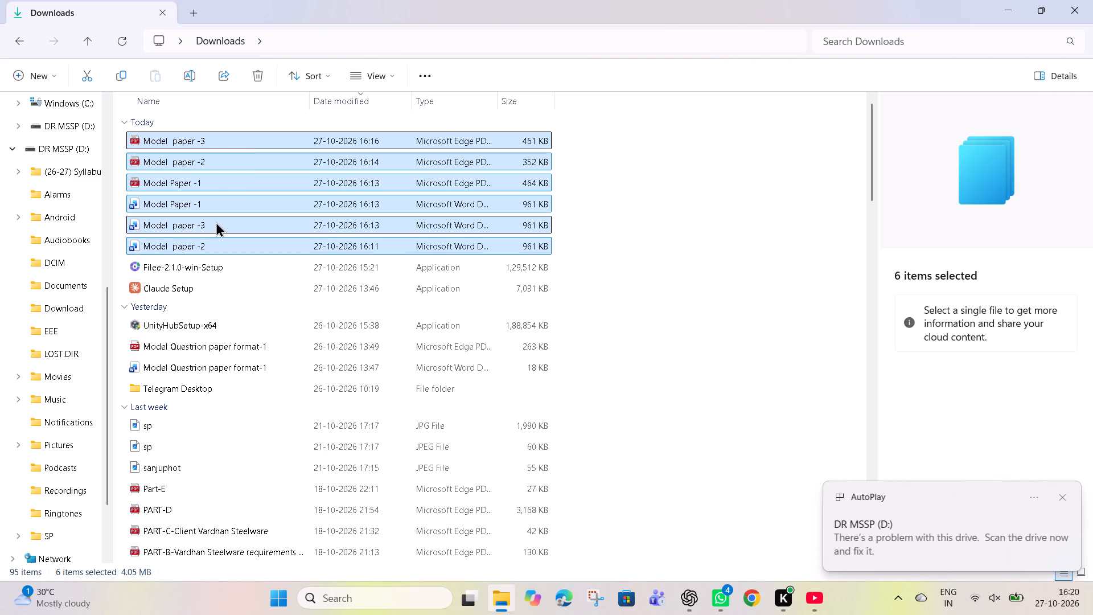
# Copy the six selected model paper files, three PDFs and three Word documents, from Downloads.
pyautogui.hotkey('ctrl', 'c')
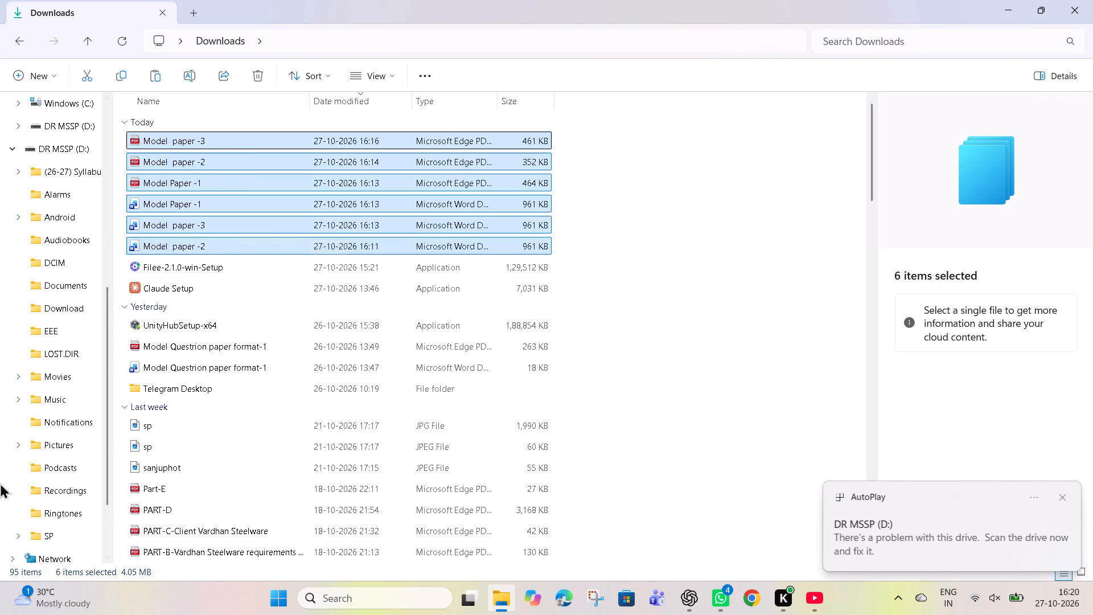
# Create a new folder at the top level of the DR MSSP (D:) drive.
pyautogui.scroll(-5, 93, 450)
pyautogui.scroll(2, 55, 296)
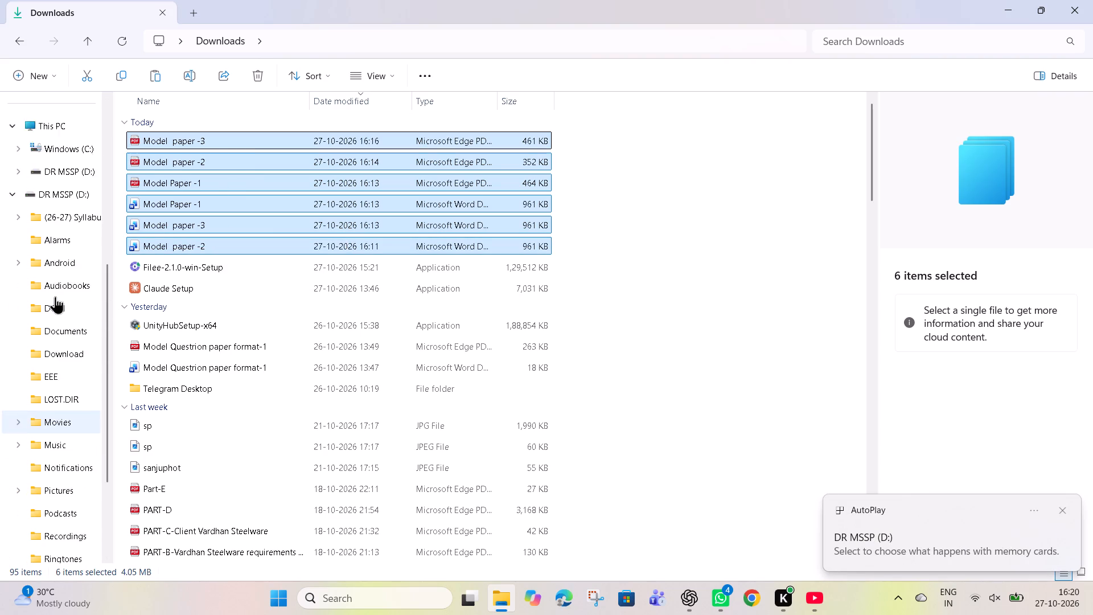
pyautogui.scroll(1, 55, 296)
pyautogui.click(63, 261)
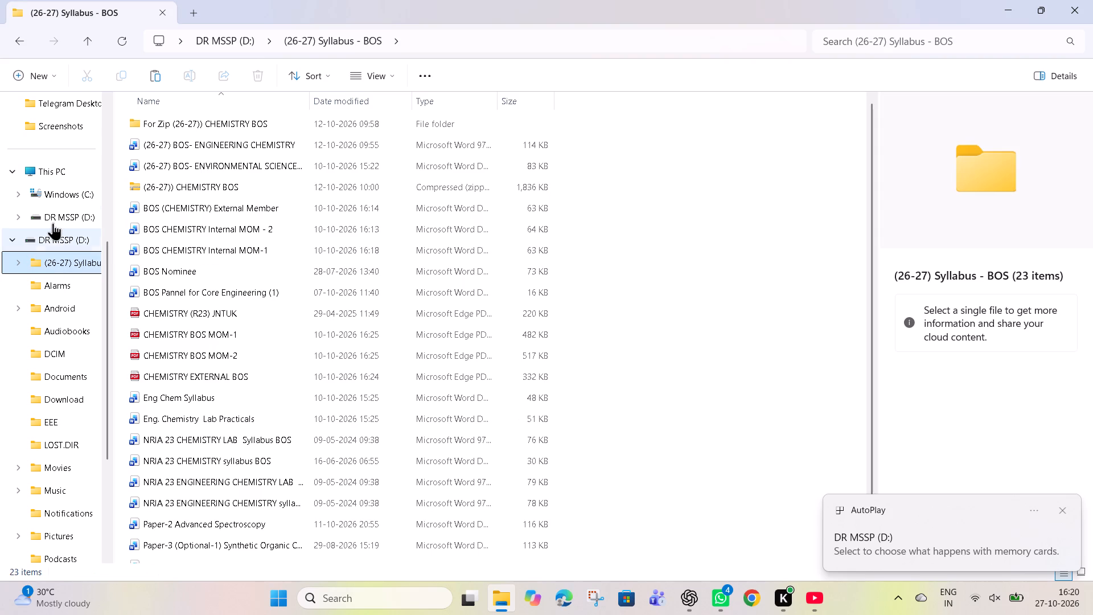
pyautogui.click(56, 214)
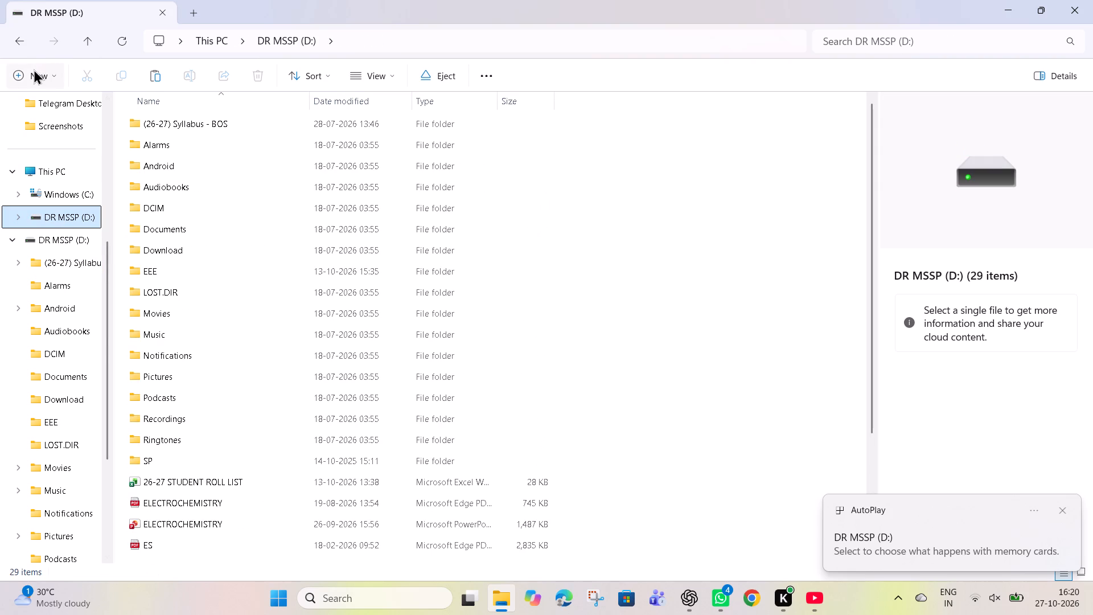
pyautogui.click(34, 69)
pyautogui.click(52, 109)
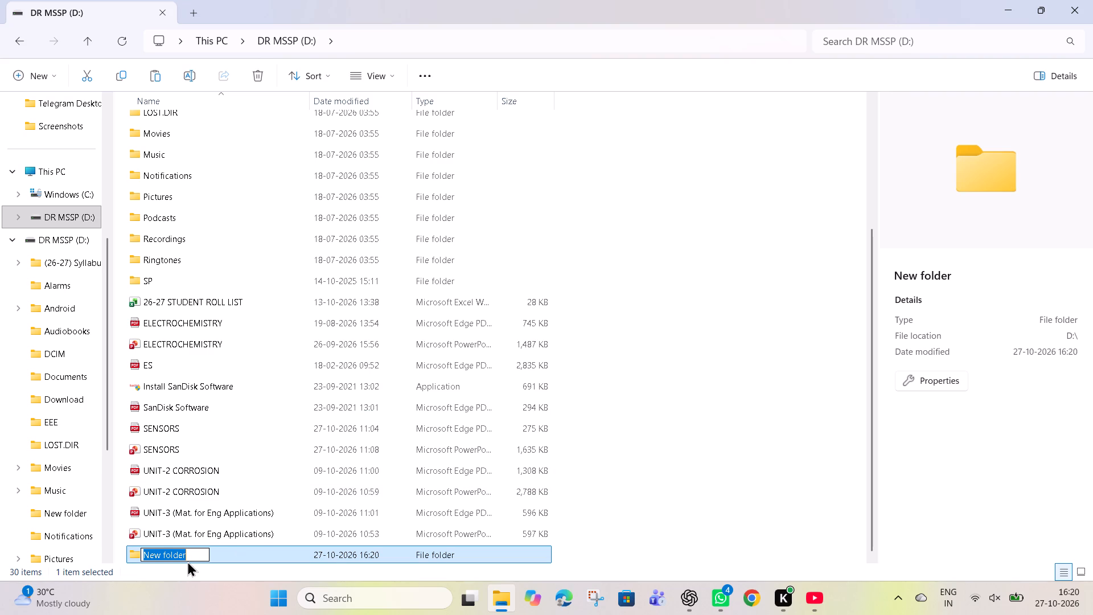
# Name the new folder "ENVIRONMENTAL CHEMISTRY AND QUALITY ASSURANCE model papers", reusing the subject title from the clipboard history.
pyautogui.hotkey('ctrl', 'v')
pyautogui.press('super+semicolon')
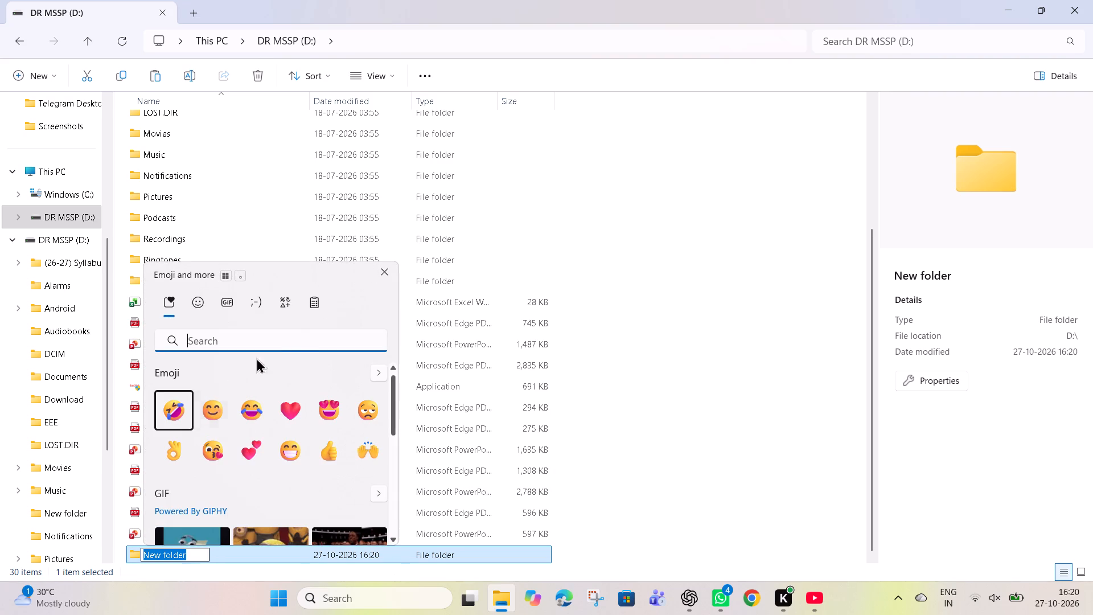
pyautogui.click(313, 314)
pyautogui.click(315, 296)
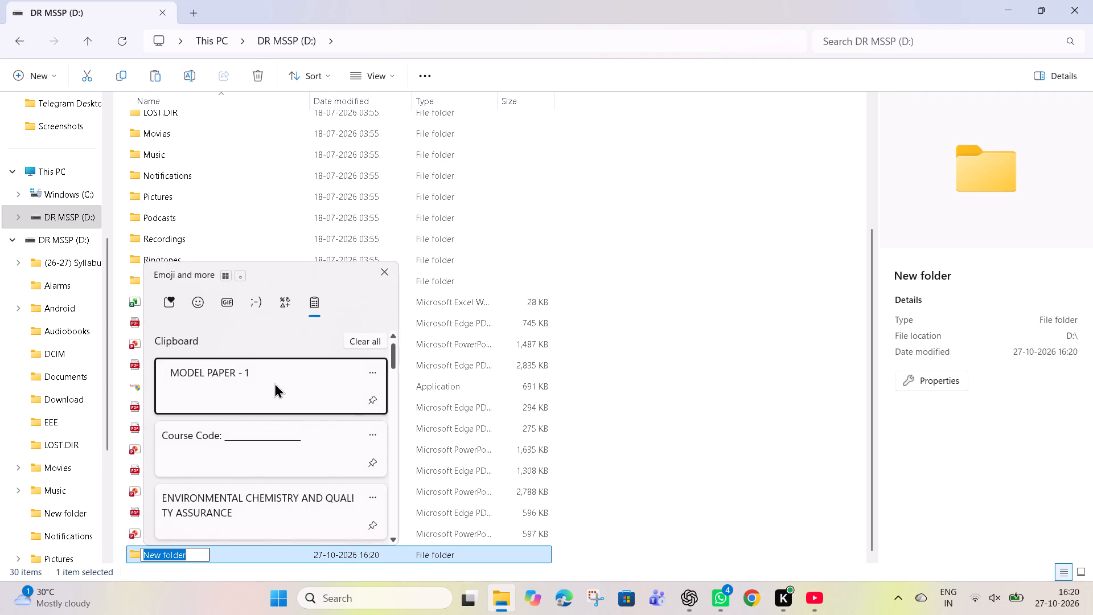
pyautogui.click(252, 504)
pyautogui.hotkey('ctrl', 'v')
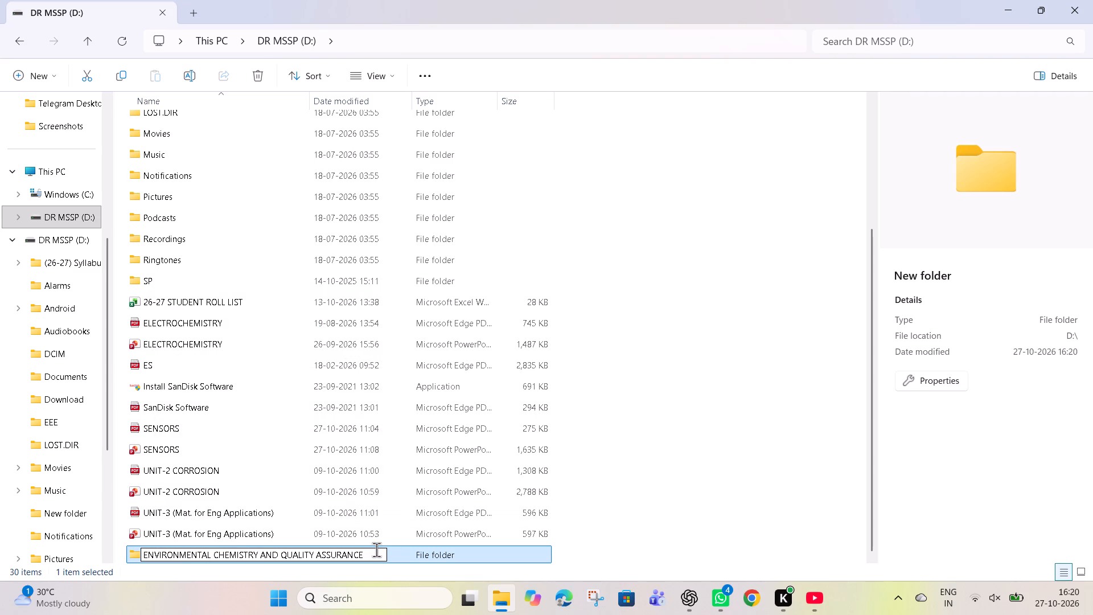
pyautogui.press('space')
pyautogui.write('m')
pyautogui.write('oel')
pyautogui.press('BackSpace')
pyautogui.press('BackSpace')
pyautogui.write('del pape')
pyautogui.write('rs')
pyautogui.press('Return')
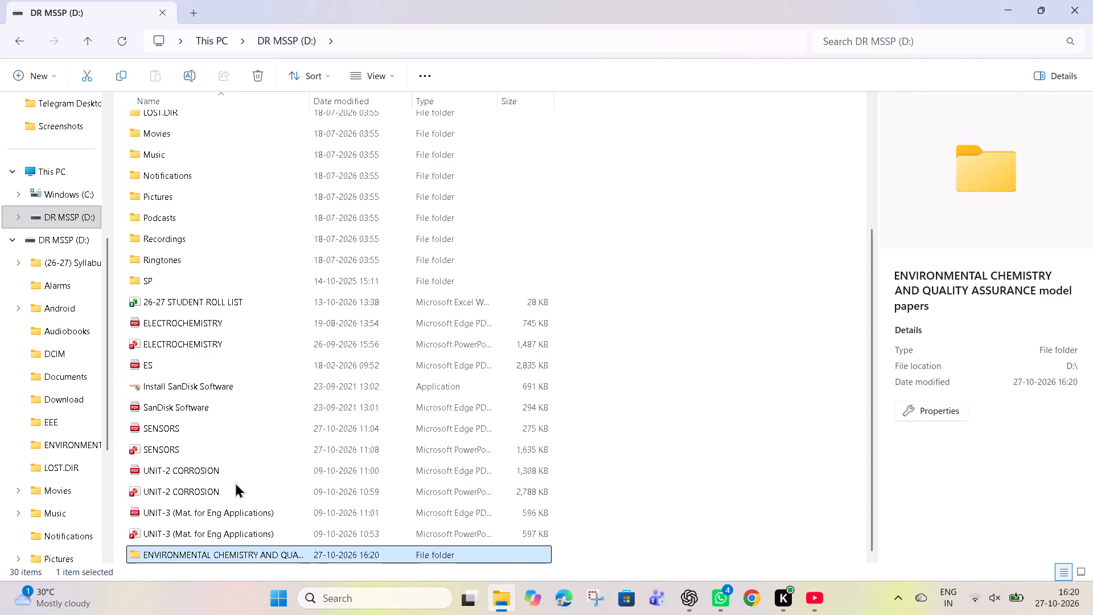
# Open the ENVIRONMENTAL CHEMISTRY AND QUALITY ASSURANCE model papers folder on the DR MSSP (D:) drive.
pyautogui.click(236, 558)
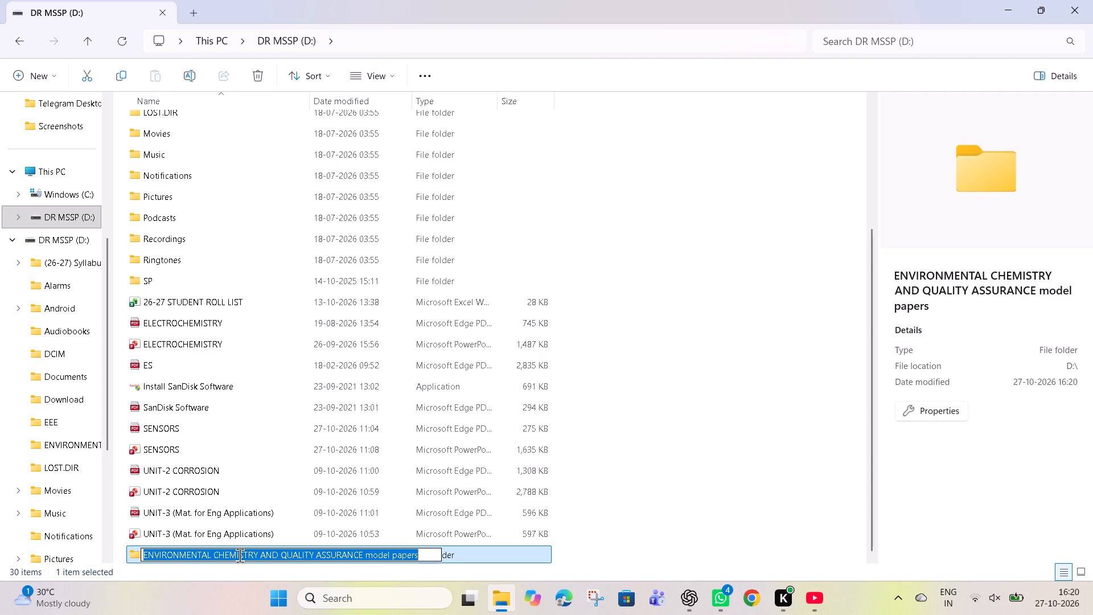
pyautogui.click(710, 528)
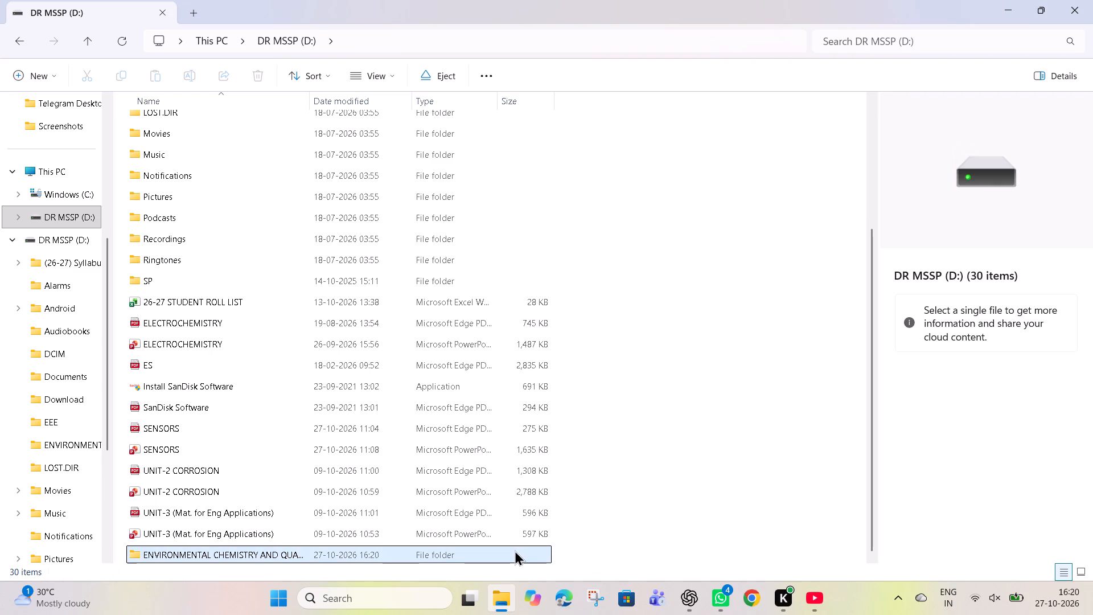
pyautogui.tripleClick(515, 550)
# Open Downloads in a second tab and select the three model paper PDFs and three model paper Word documents.
pyautogui.click(191, 6)
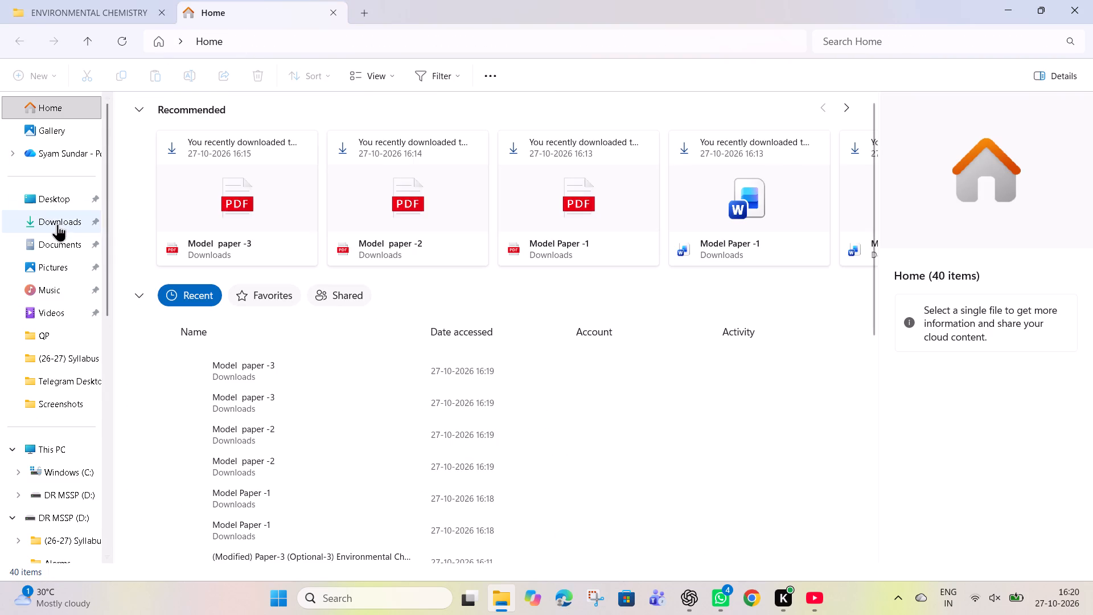
pyautogui.click(57, 224)
pyautogui.moveTo(119, 143); pyautogui.dragTo(223, 219)
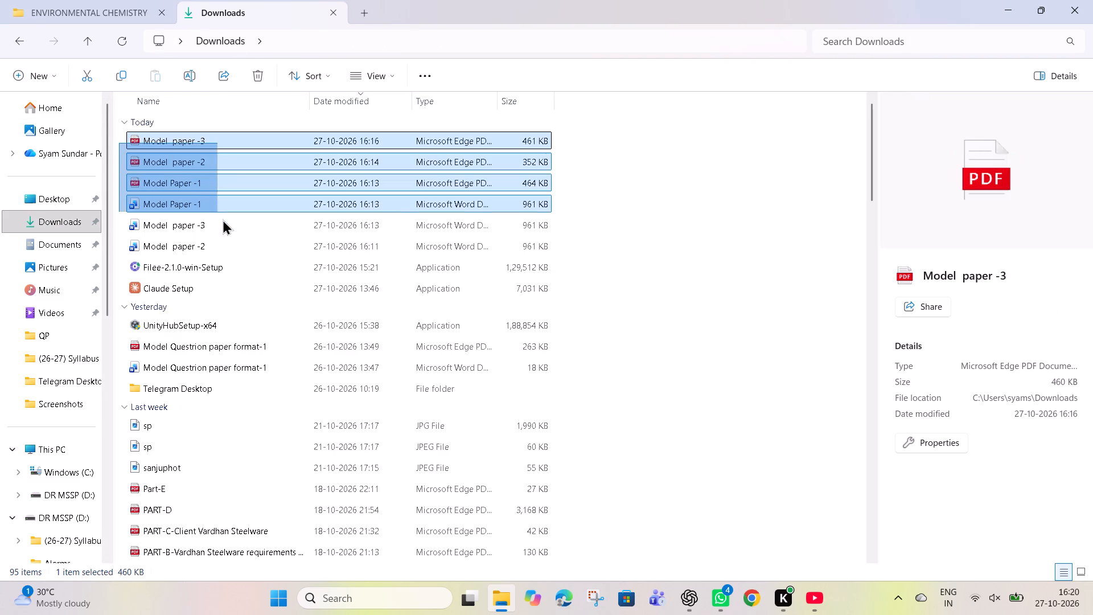
pyautogui.moveTo(223, 219); pyautogui.dragTo(242, 247)
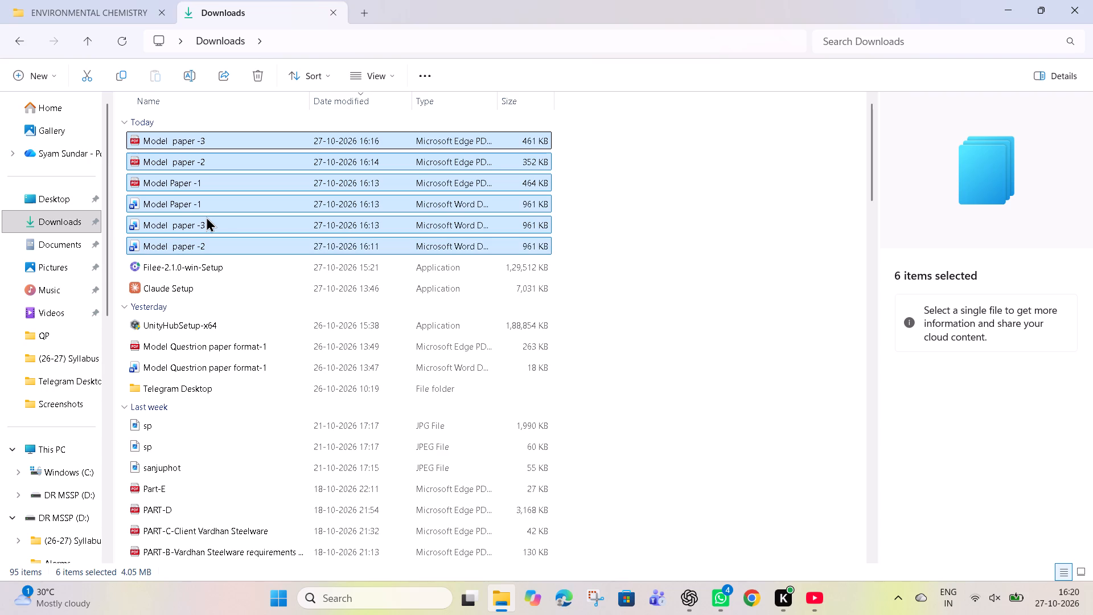
# Copy the six selected model paper files from Downloads into the ENVIRONMENTAL CHEMISTRY AND QUALITY ASSURANCE model papers folder on DR MSSP (D:).
pyautogui.hotkey('ctrl', 'c')
pyautogui.click(93, 0)
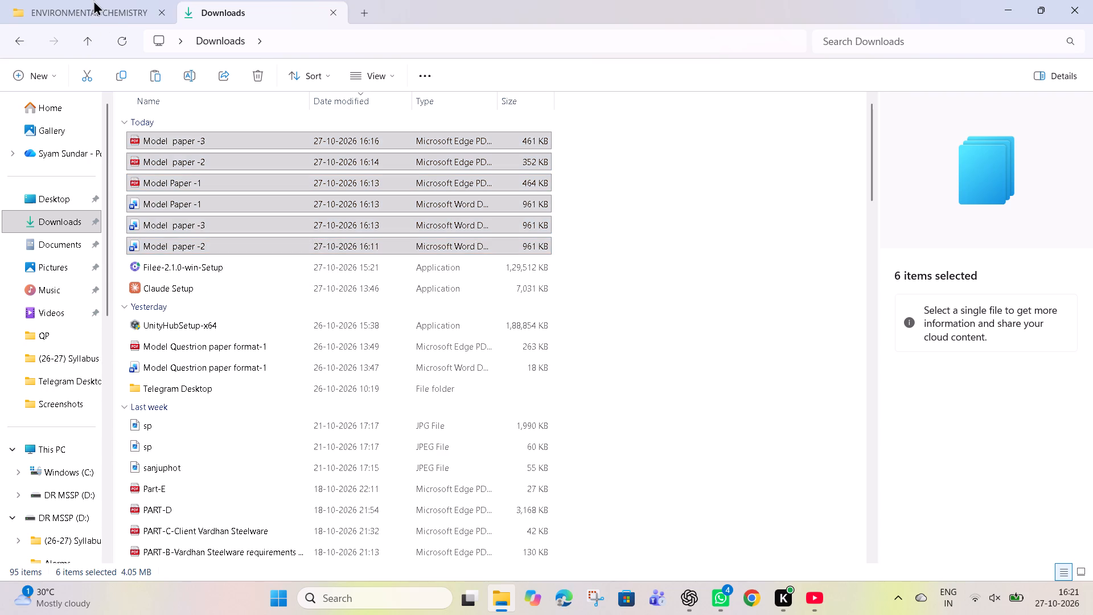
pyautogui.click(84, 0)
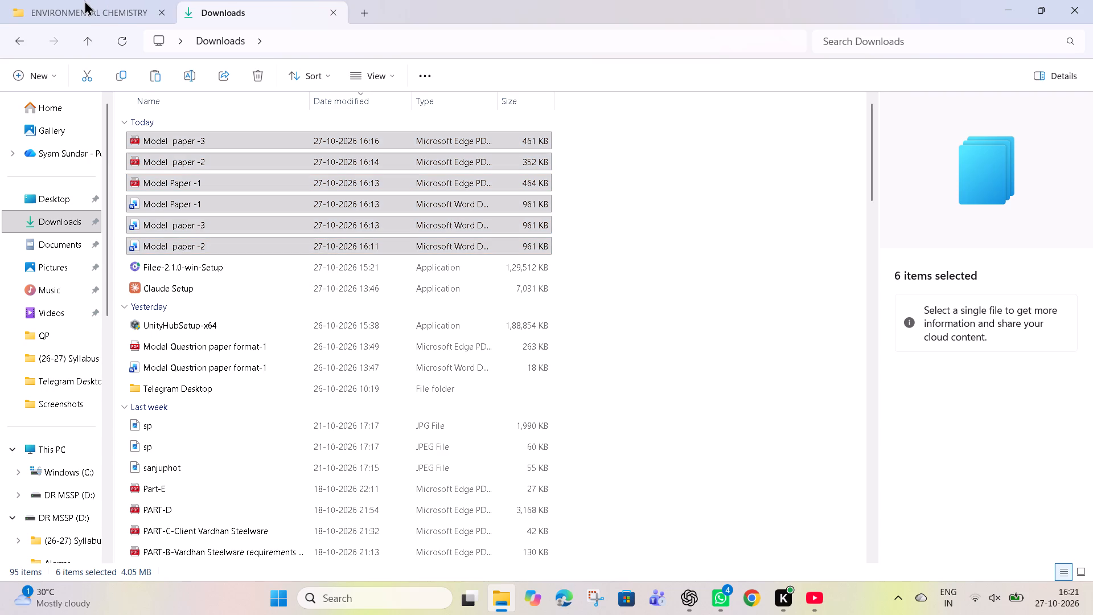
pyautogui.click(84, 0)
pyautogui.hotkey('ctrl', 'c')
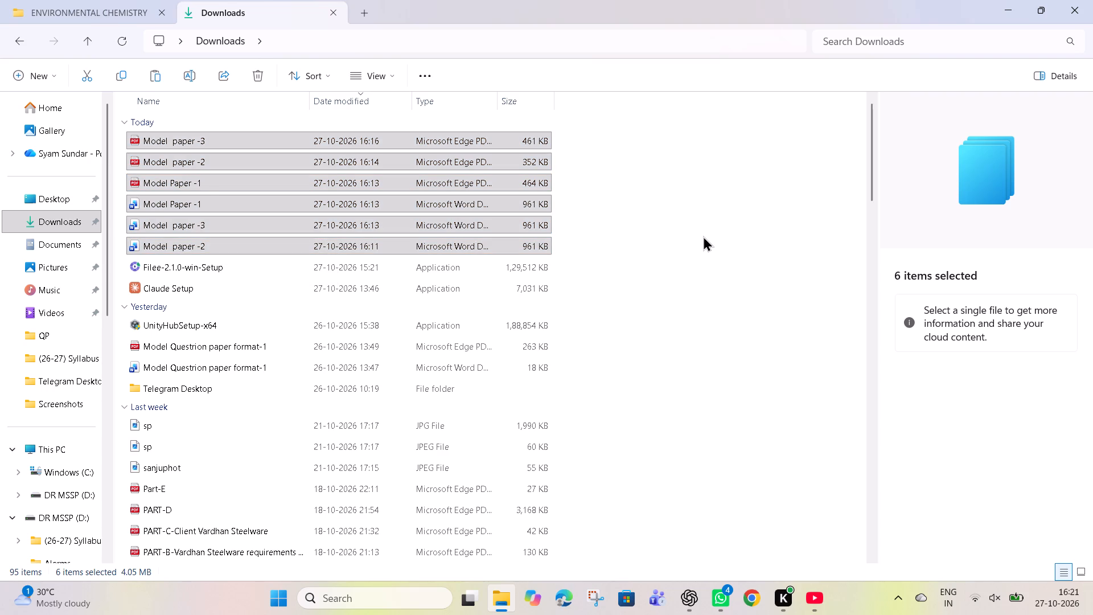
pyautogui.click(703, 236)
pyautogui.click(137, 3)
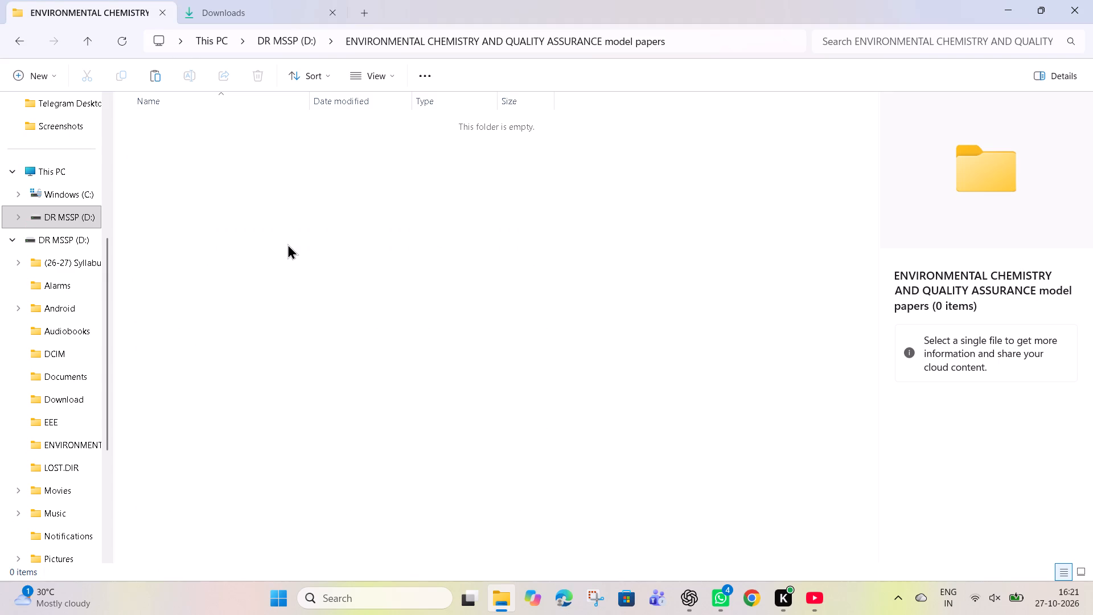
pyautogui.click(287, 244)
pyautogui.hotkey('ctrl', 'v')
pyautogui.click(287, 244)
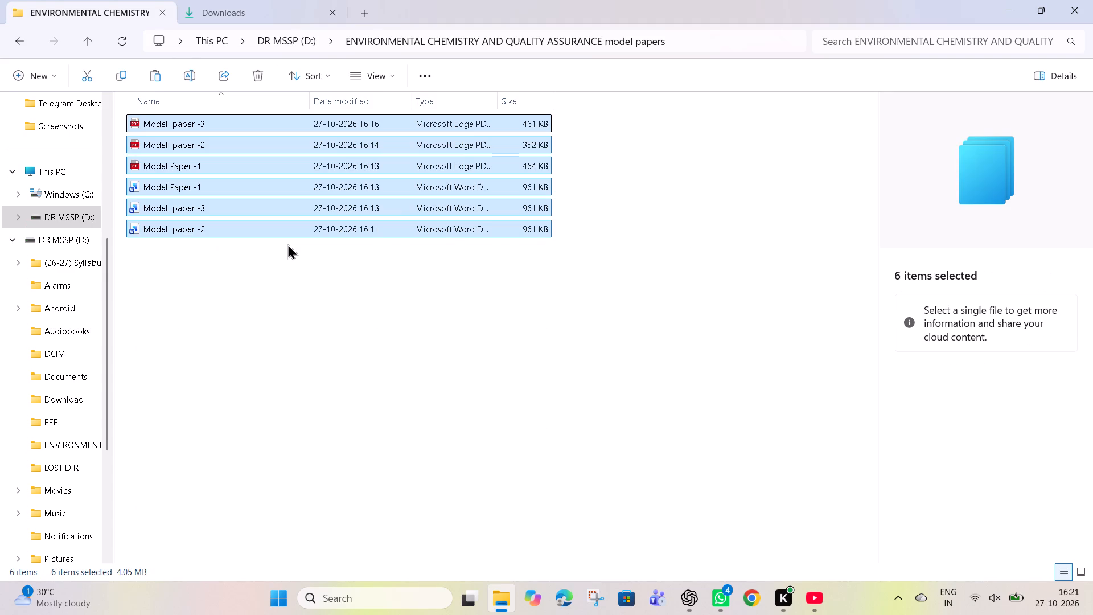
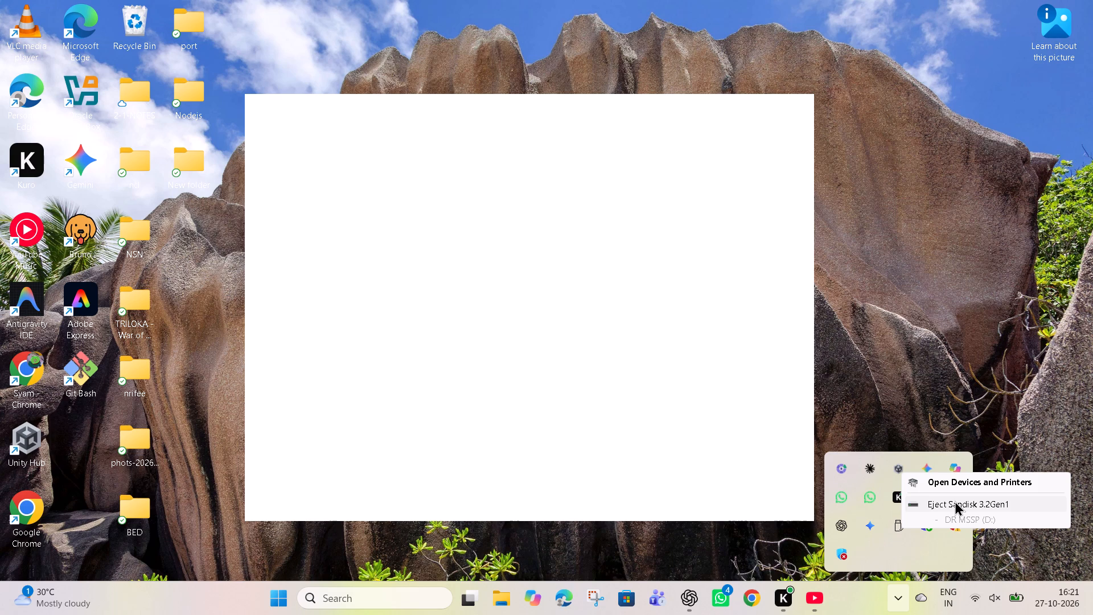
# Eject the Sandisk 3.2Gen1 USB drive, DR MSSP (D:), from the computer.
pyautogui.click(955, 501)
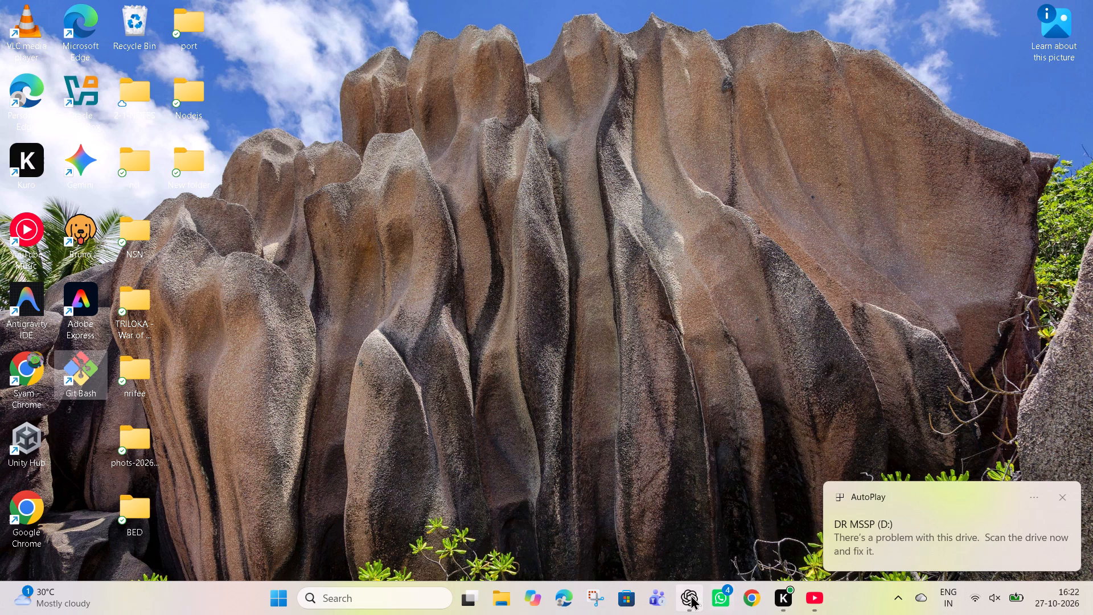
# Open the ENVIRONMENTAL CHEMISTRY AND QUALITY ASSURANCE model papers folder on the DR MSSP (D:) drive in File Explorer to check the copied files.
pyautogui.click(492, 604)
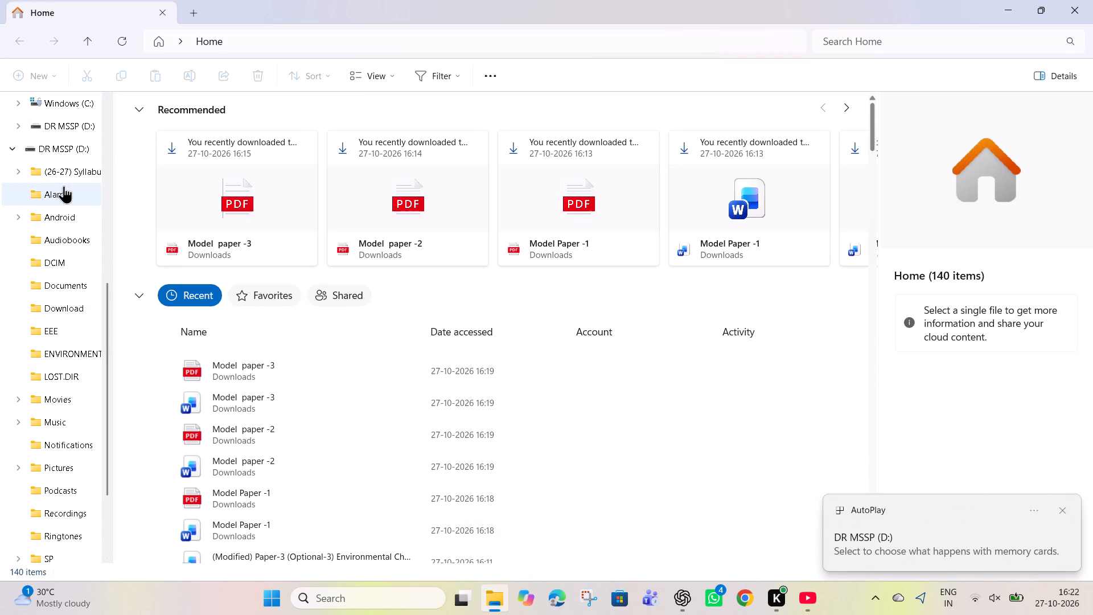
pyautogui.scroll(1, 64, 186)
pyautogui.click(69, 400)
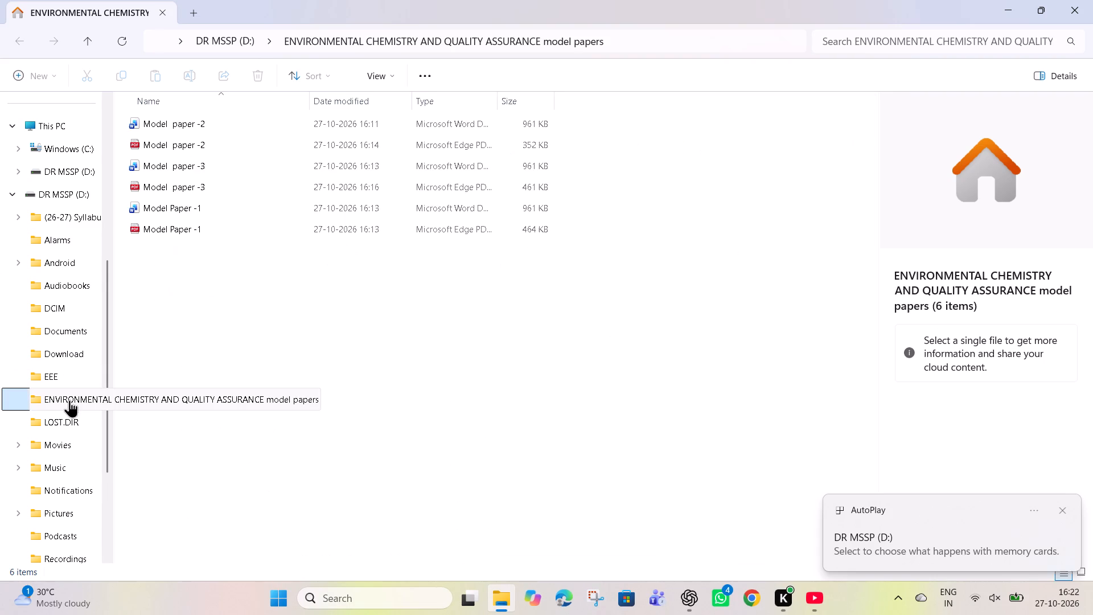